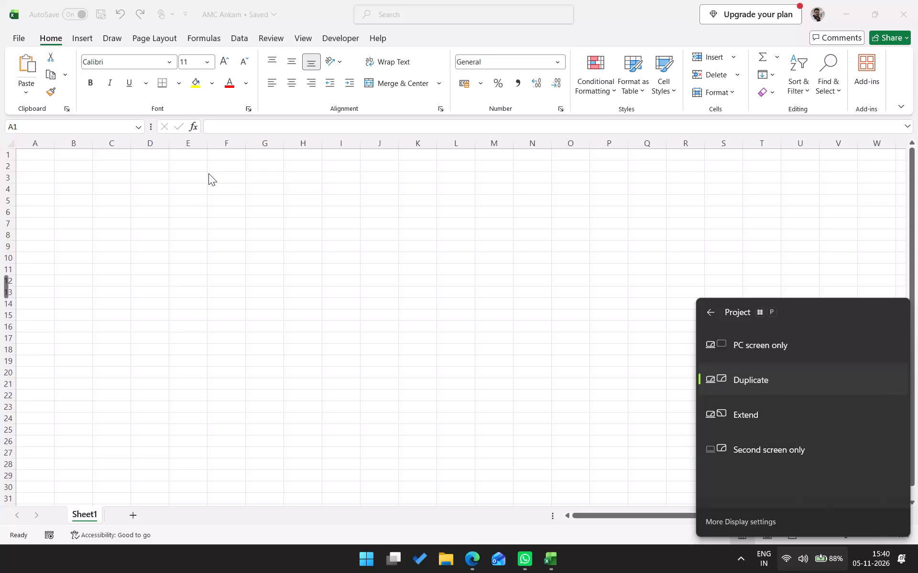
# Enter the heading Costs in A1 and a Travel row below it with the amount 10000.
pyautogui.click(198, 249)
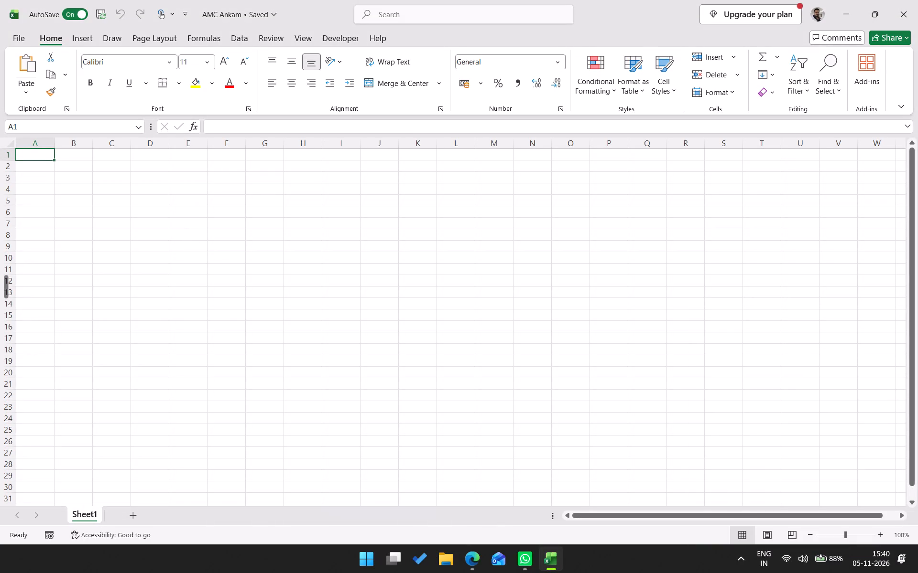
pyautogui.click(38, 156)
pyautogui.write('Costs')
pyautogui.press('Return')
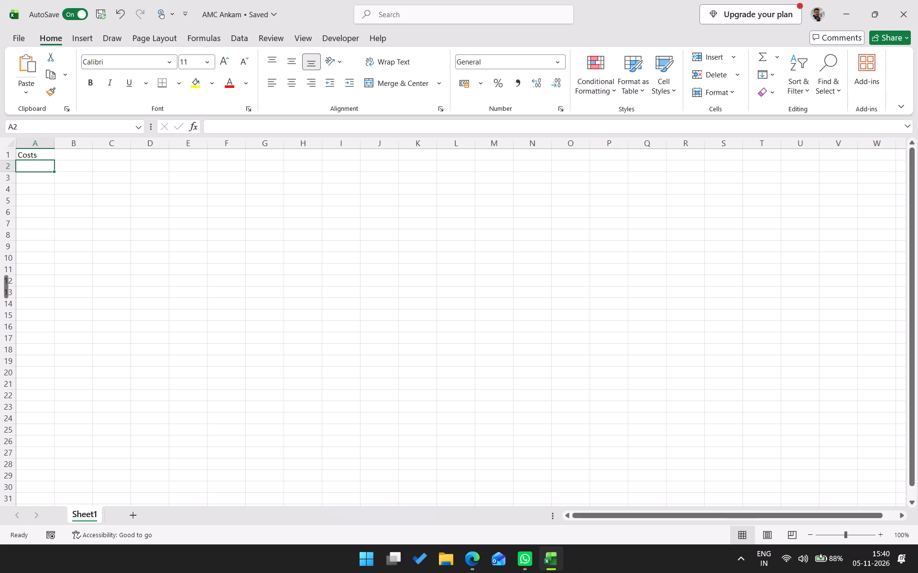
pyautogui.press('Right')
pyautogui.press('Left')
pyautogui.write('Travel')
pyautogui.press('Tab')
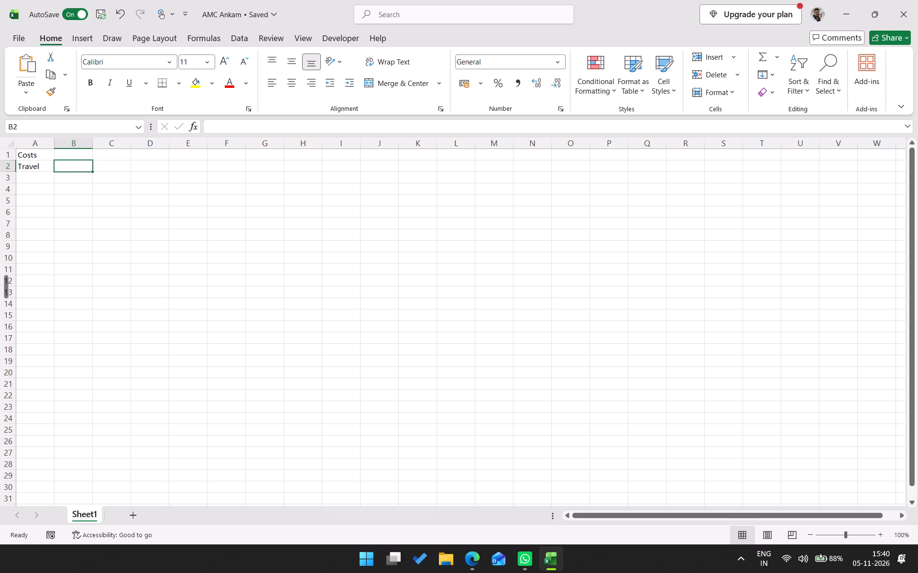
pyautogui.write('10000')
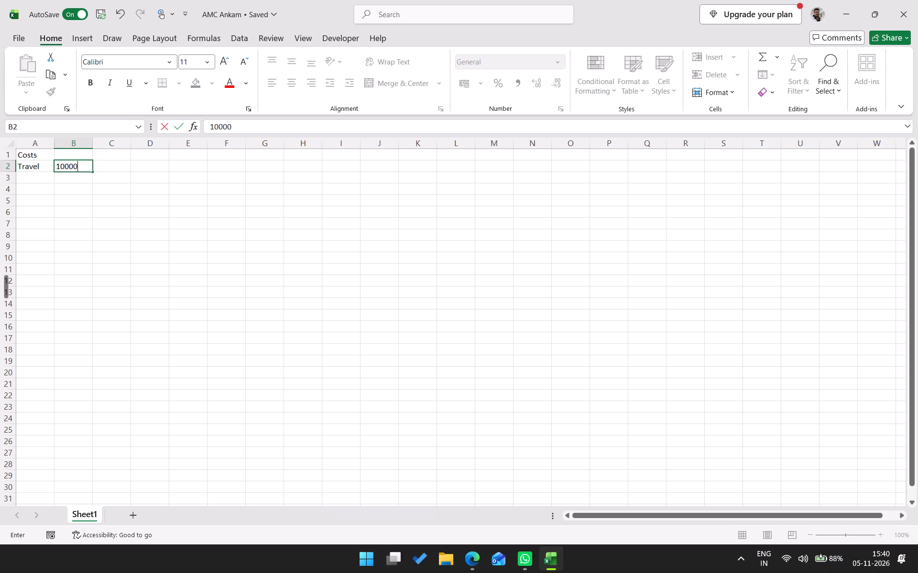
pyautogui.press('Tab')
pyautogui.press('Left')
pyautogui.press('Down')
pyautogui.press('Left')
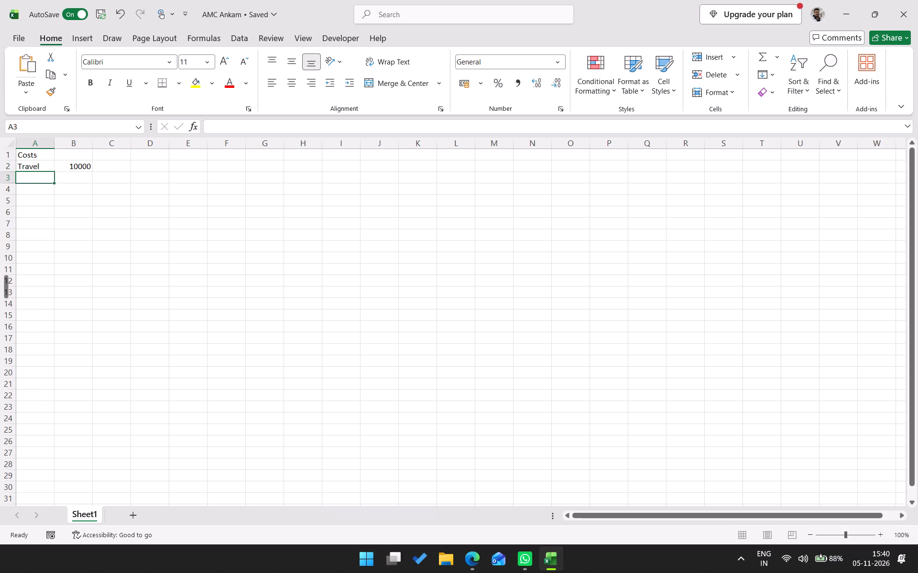
# Add cost rows below Travel: Food with 5000 and Accomodation with 2000.
pyautogui.write('Food')
pyautogui.press('Tab')
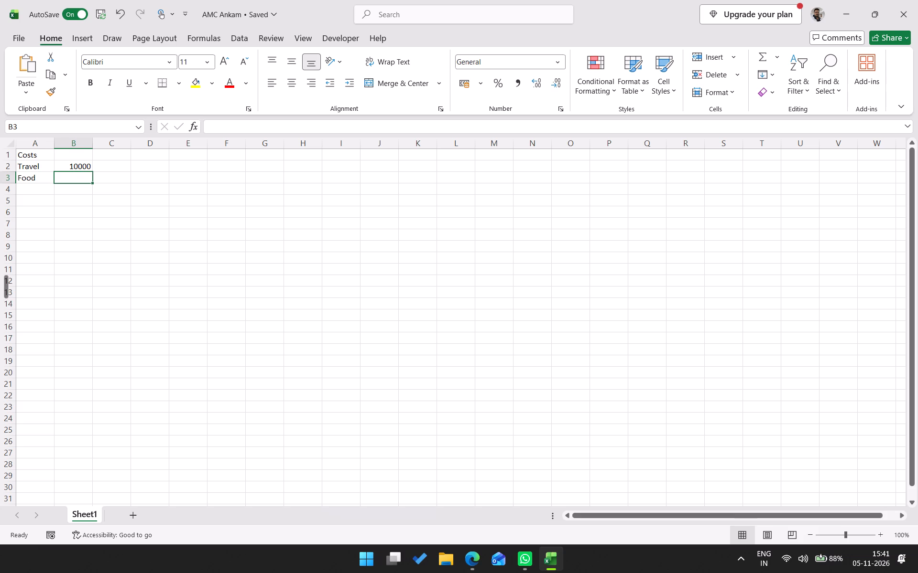
pyautogui.write('50000')
pyautogui.press('BackSpace')
pyautogui.press('Return')
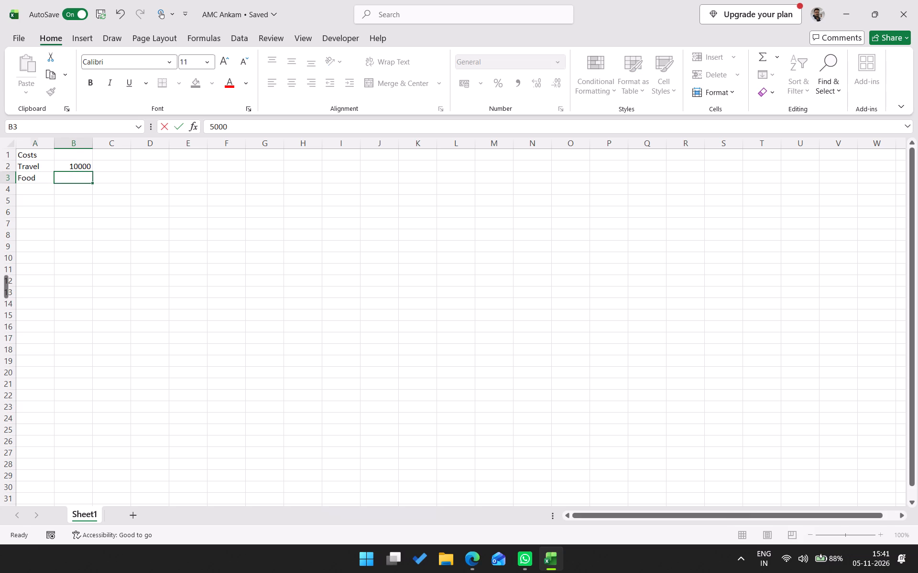
pyautogui.write('Accom')
pyautogui.write('odation')
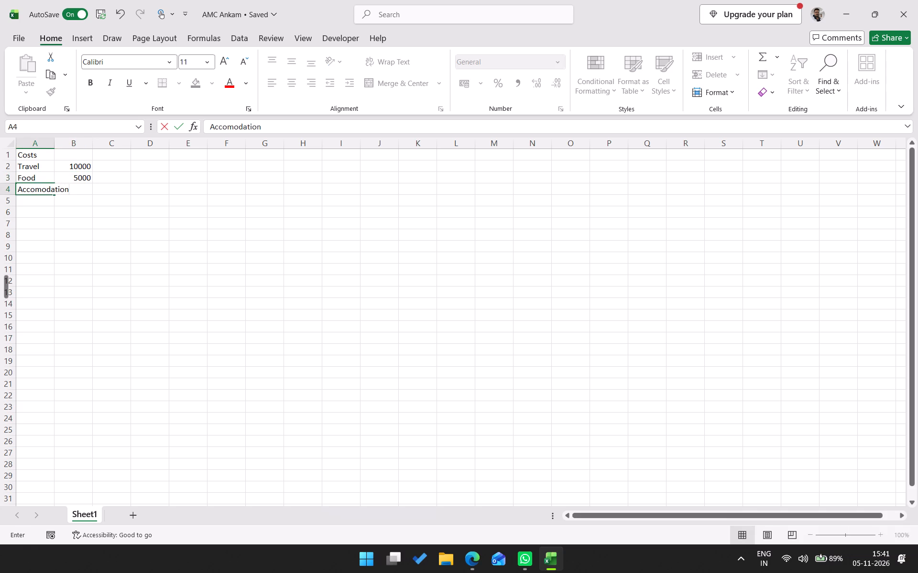
pyautogui.press('Tab')
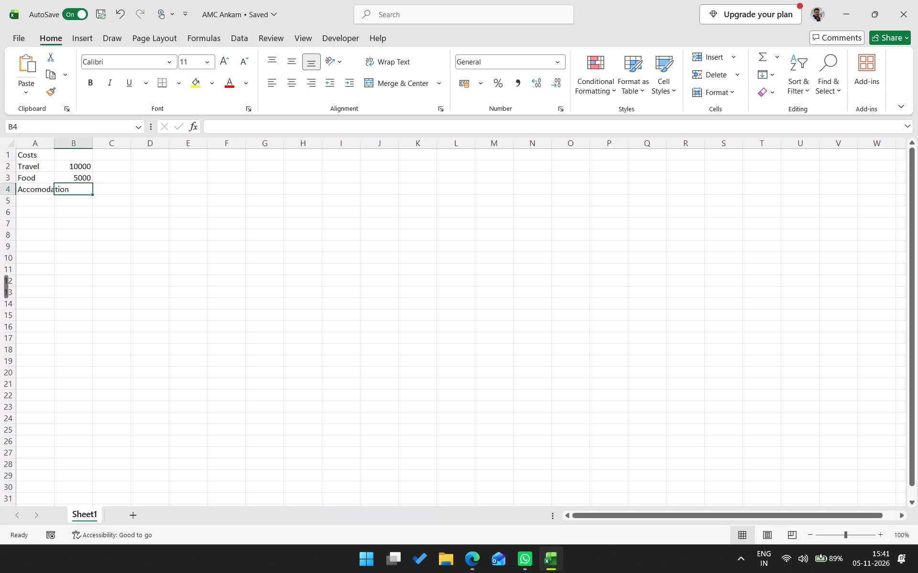
pyautogui.write('2000')
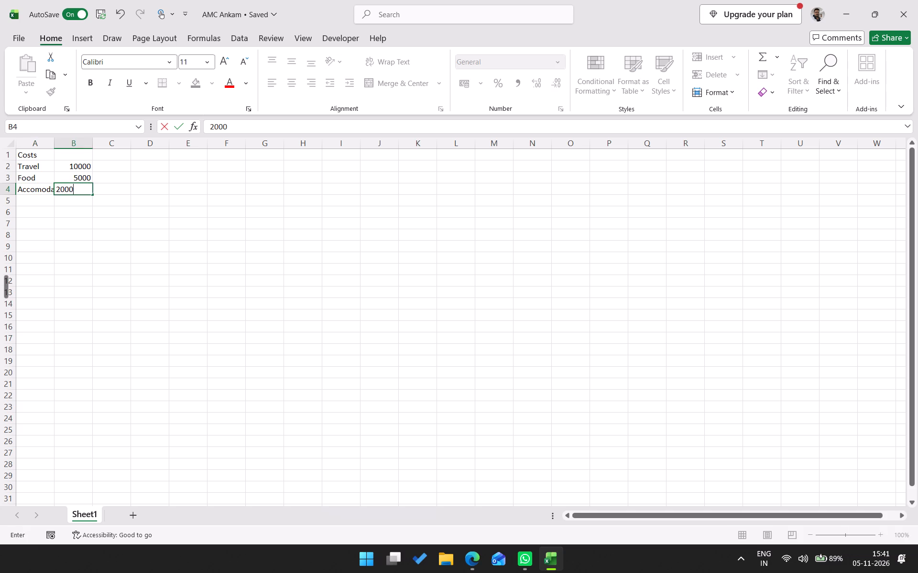
pyautogui.press('Return')
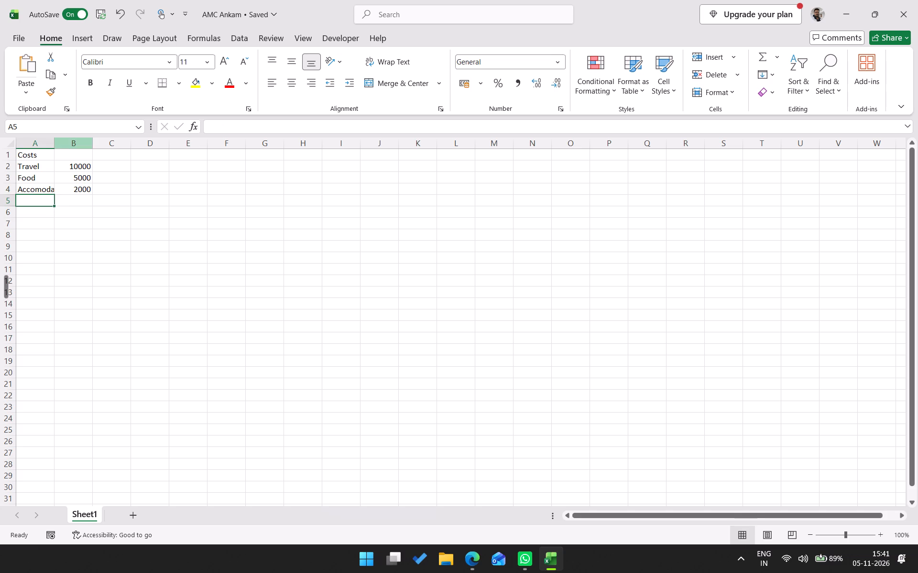
# Auto-fit the width of column A to its longest label.
pyautogui.doubleClick(55, 141)
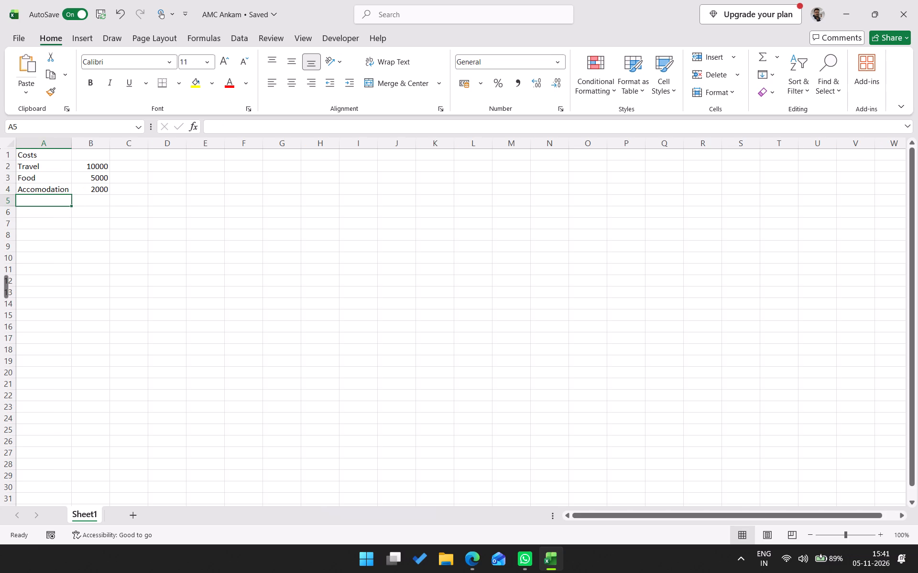
# Add a Salary row in row 5 with the amount 25000.
pyautogui.click(57, 201)
pyautogui.write('Salary')
pyautogui.press('Tab')
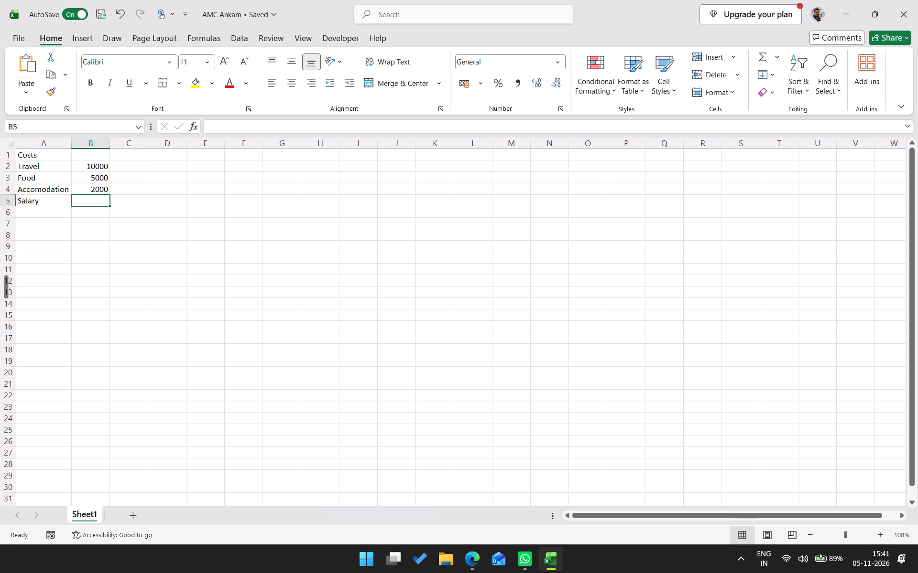
pyautogui.write('25000')
pyautogui.press('Return')
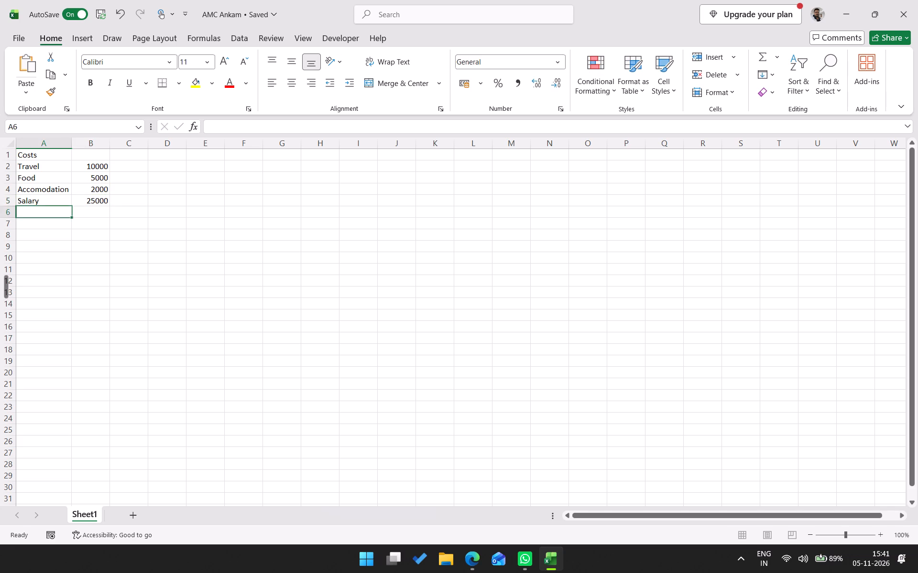
# Correct the Salary amount in B5 to 2500.
pyautogui.press('Up')
pyautogui.press('Right')
pyautogui.click(241, 133)
pyautogui.press('BackSpace')
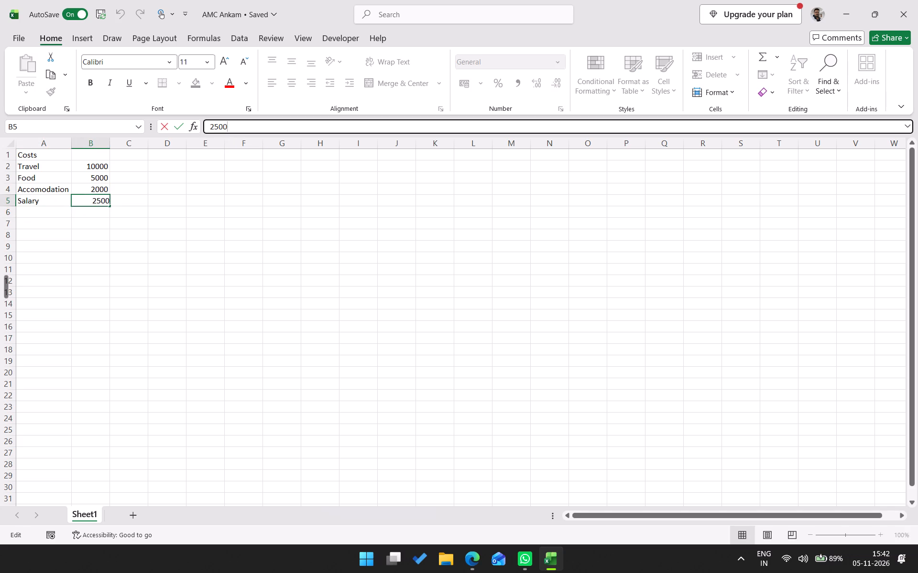
pyautogui.press('Return')
# Enter a formula in C2 that multiplies the Travel amount in B2 by 4.
pyautogui.press('Right')
pyautogui.press('Up')
pyautogui.press('Up')
pyautogui.press('Up')
pyautogui.press('Up')
pyautogui.press('Up')
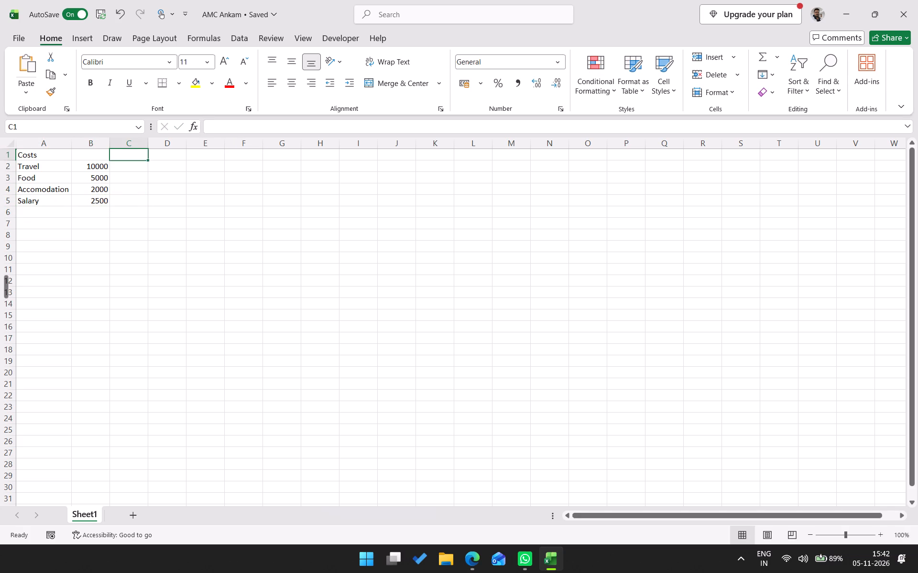
pyautogui.press('Down')
pyautogui.press('=')
pyautogui.press('Left')
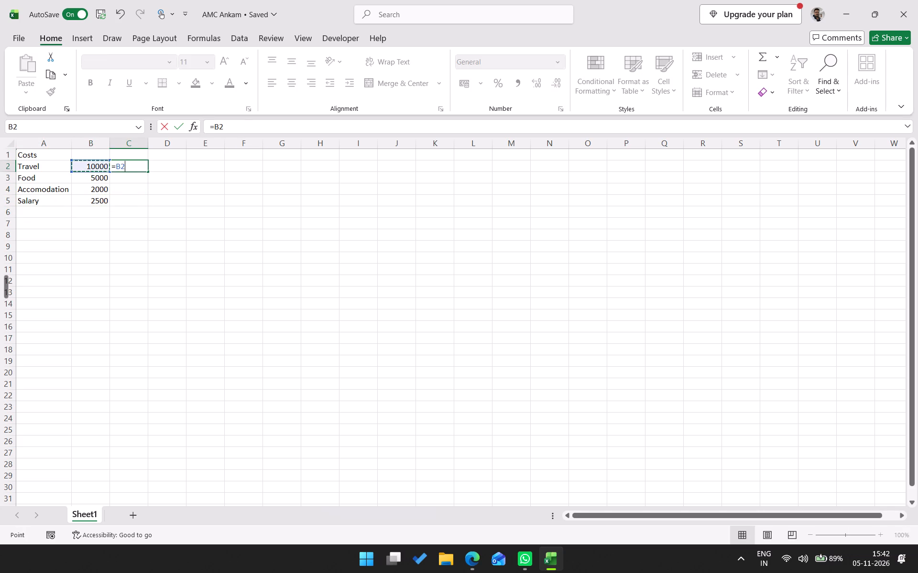
pyautogui.write('*4')
pyautogui.press('Return')
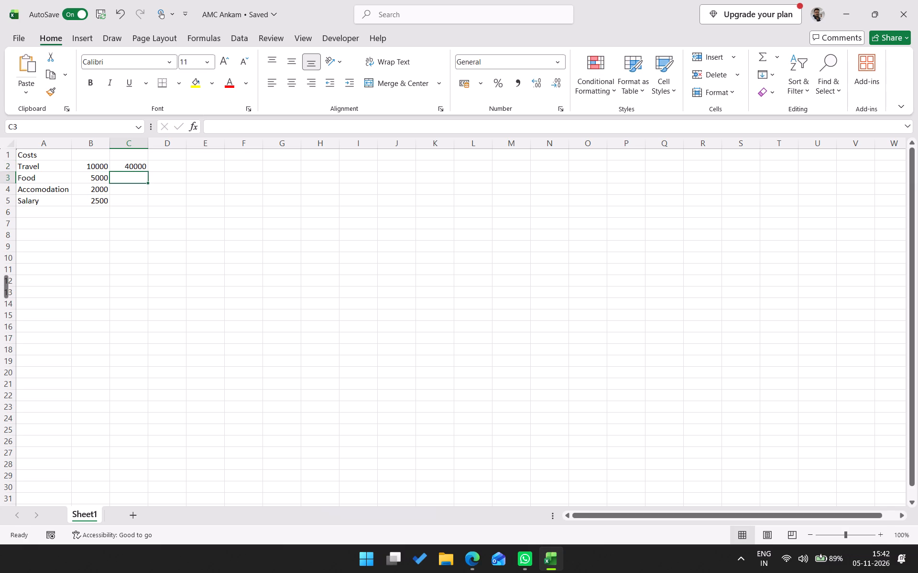
# Fill the C2 formula down through C5 for the remaining cost rows and save the workbook.
pyautogui.press('Left')
pyautogui.hotkey('ctrl', 'Down')
pyautogui.press('Right')
pyautogui.hotkey('ctrl', 'shift', 'Up')
pyautogui.hotkey('ctrl', 'd')
pyautogui.hotkey('ctrl', 's')
pyautogui.press('Right')
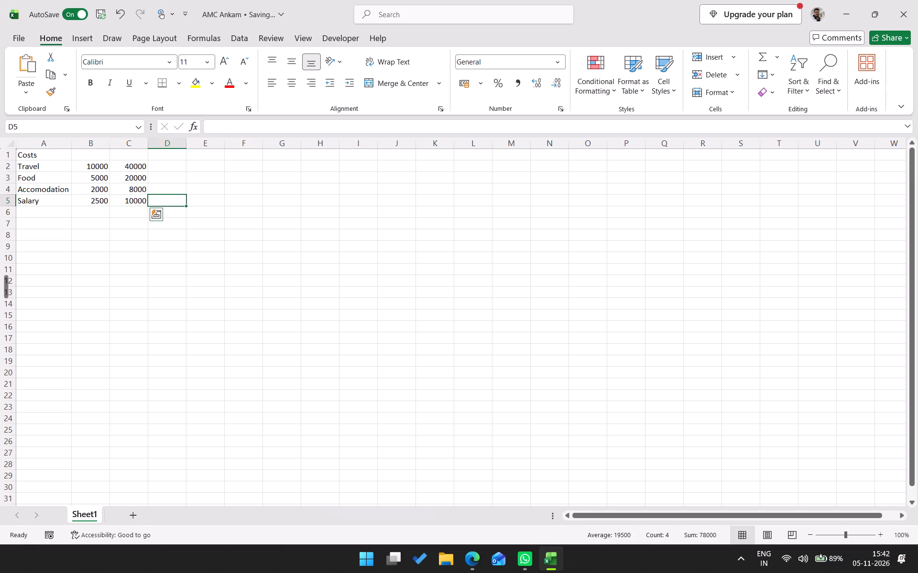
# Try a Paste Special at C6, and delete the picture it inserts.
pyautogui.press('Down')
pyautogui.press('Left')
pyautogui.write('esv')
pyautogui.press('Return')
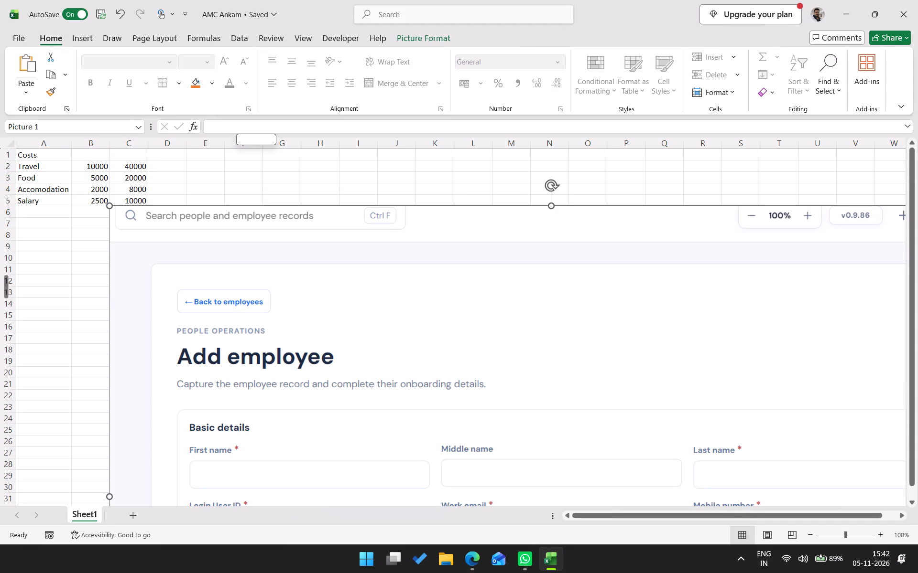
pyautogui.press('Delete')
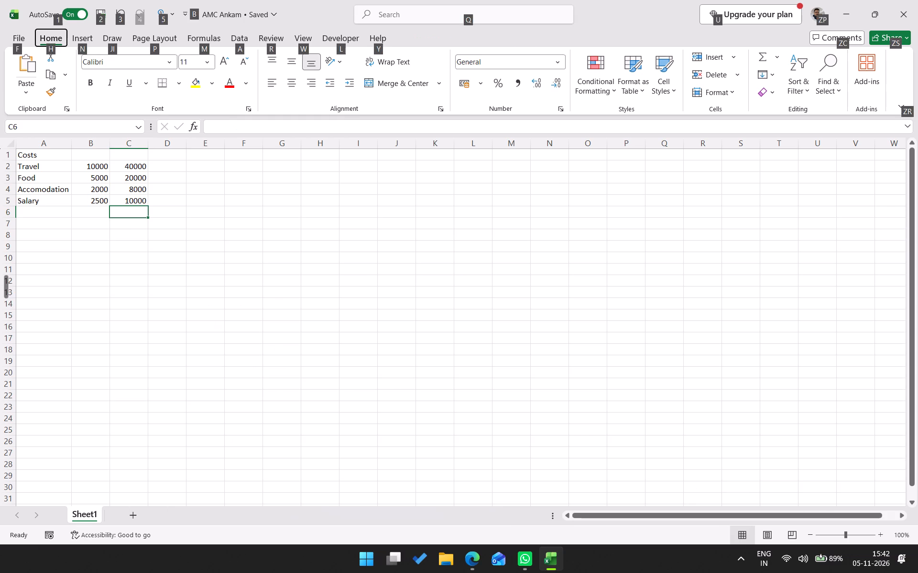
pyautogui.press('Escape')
# Total the multiplied costs C2:C5 with a SUM formula in C6.
pyautogui.click(754, 58)
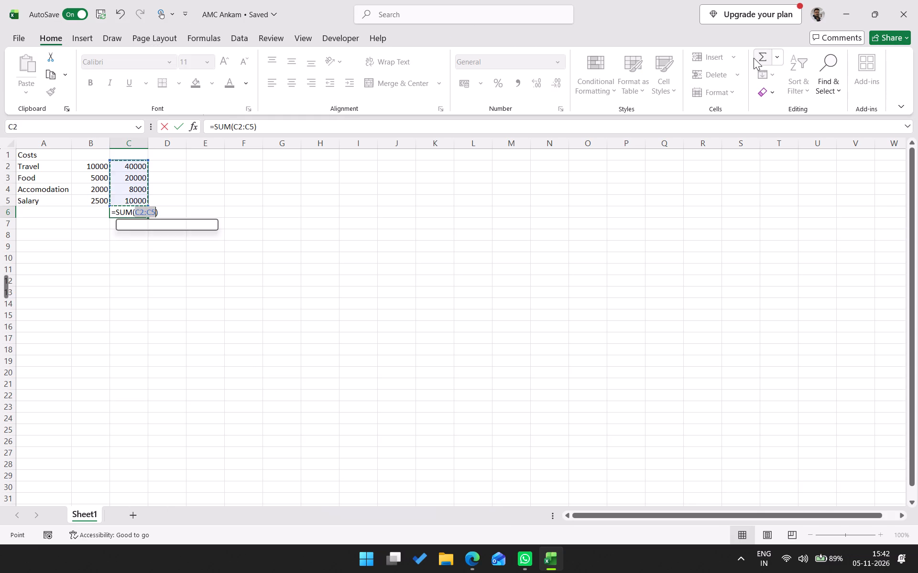
pyautogui.press('Return')
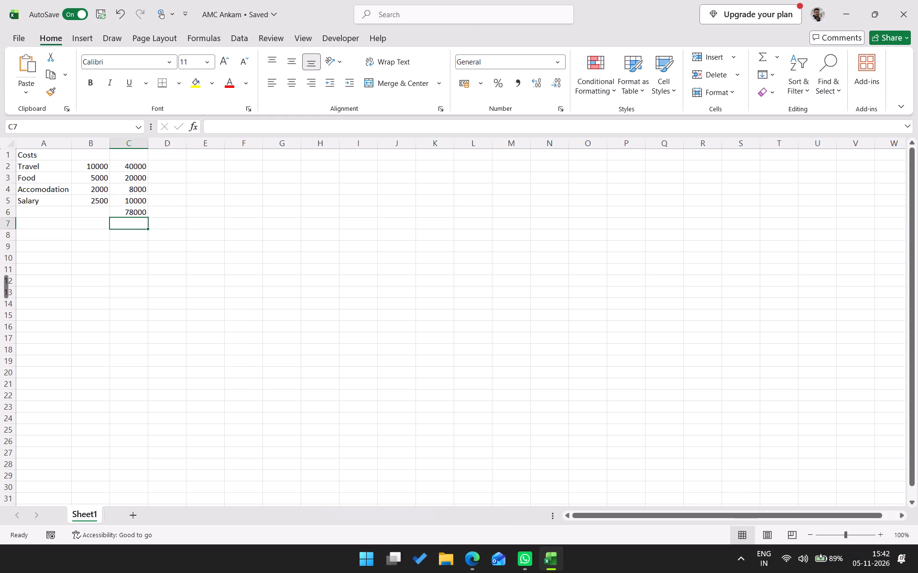
pyautogui.press('Up')
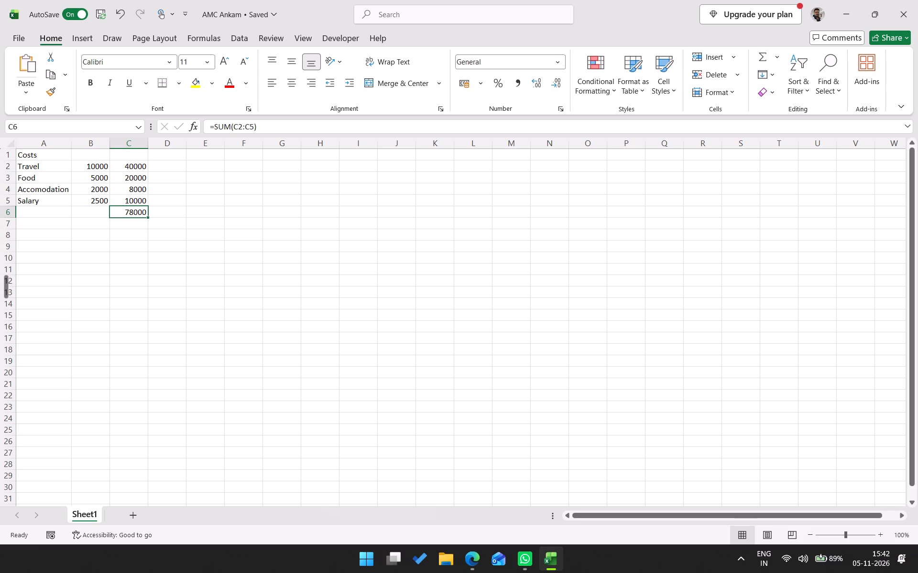
pyautogui.press('Down')
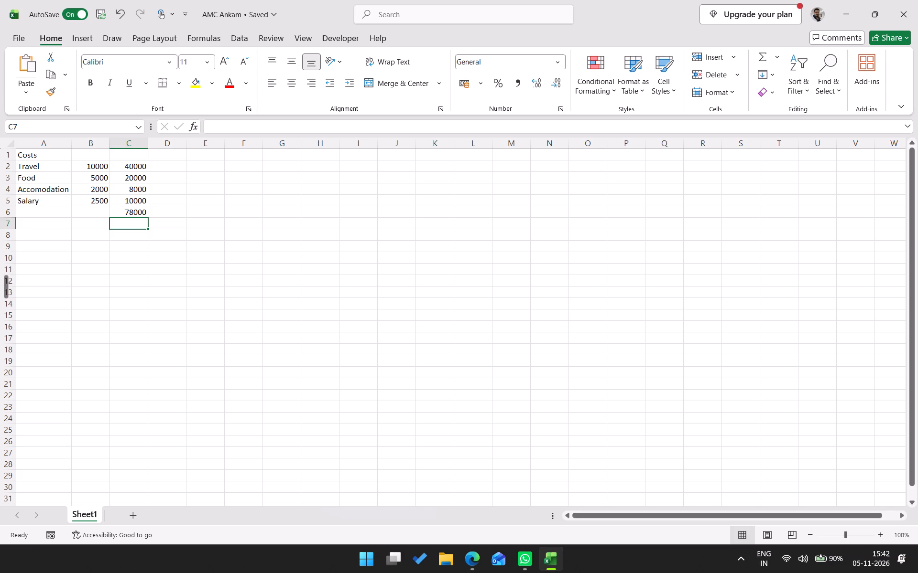
# Enter the heading 2d/1n in D1 and move it to B1 above the cost amounts.
pyautogui.click(166, 150)
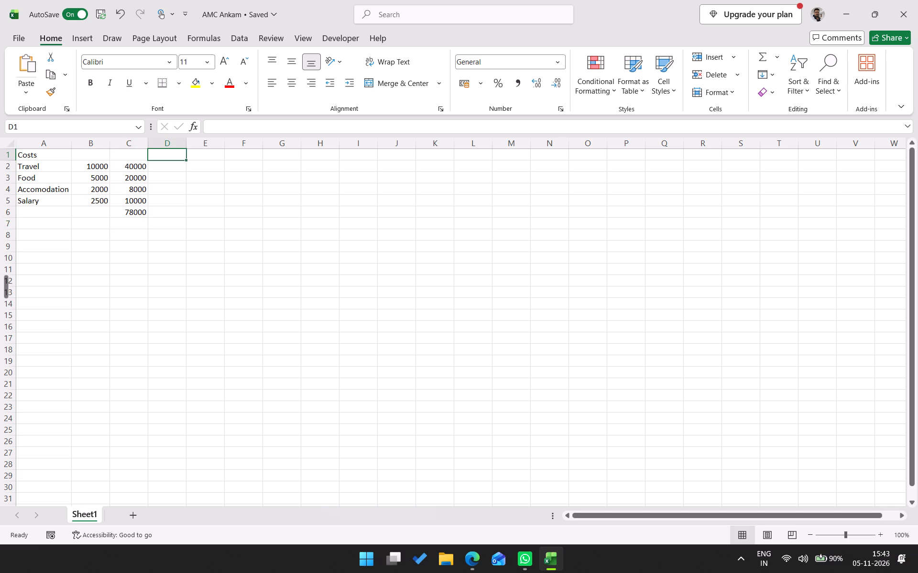
pyautogui.write('2d')
pyautogui.write('/1')
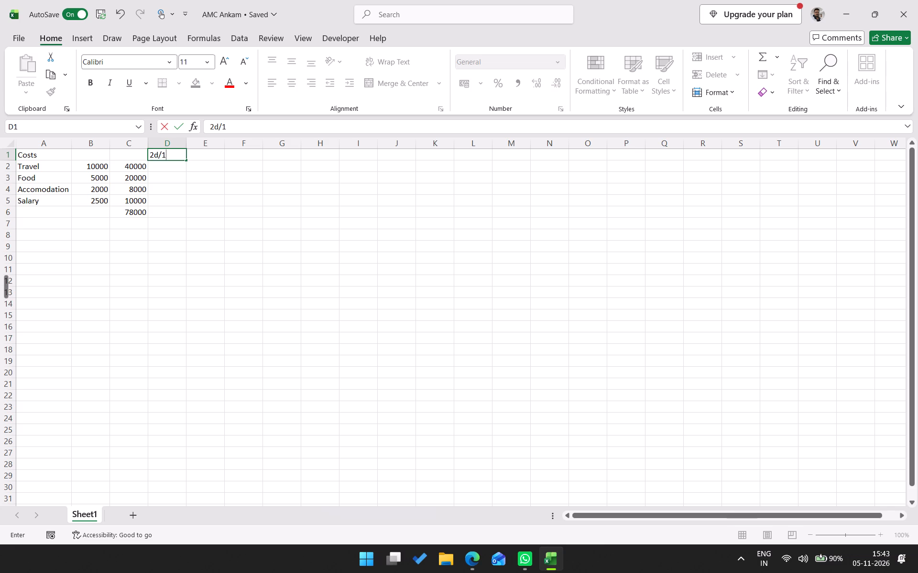
pyautogui.press('n')
pyautogui.press('Return')
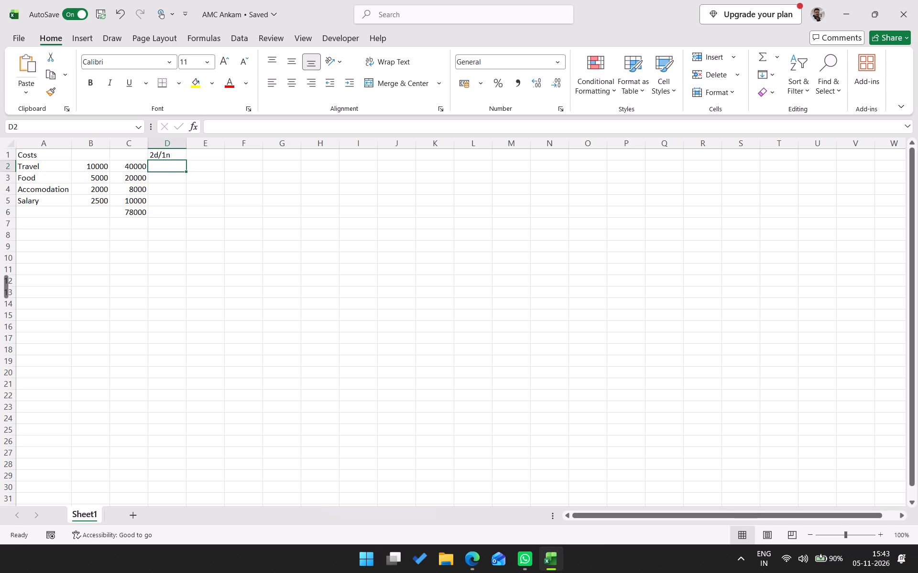
pyautogui.press('Up')
pyautogui.hotkey('ctrl', 'x')
pyautogui.press('Left')
pyautogui.press('Left')
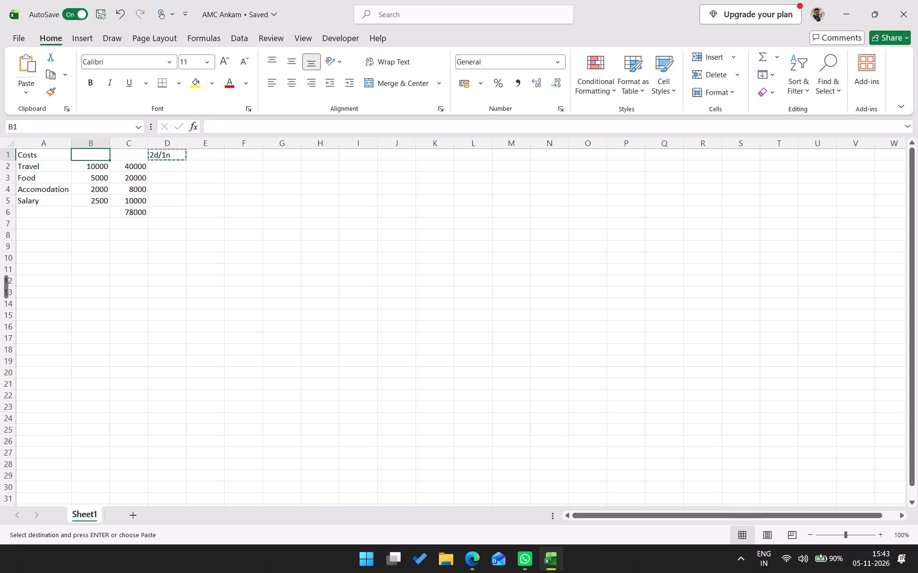
pyautogui.press('Return')
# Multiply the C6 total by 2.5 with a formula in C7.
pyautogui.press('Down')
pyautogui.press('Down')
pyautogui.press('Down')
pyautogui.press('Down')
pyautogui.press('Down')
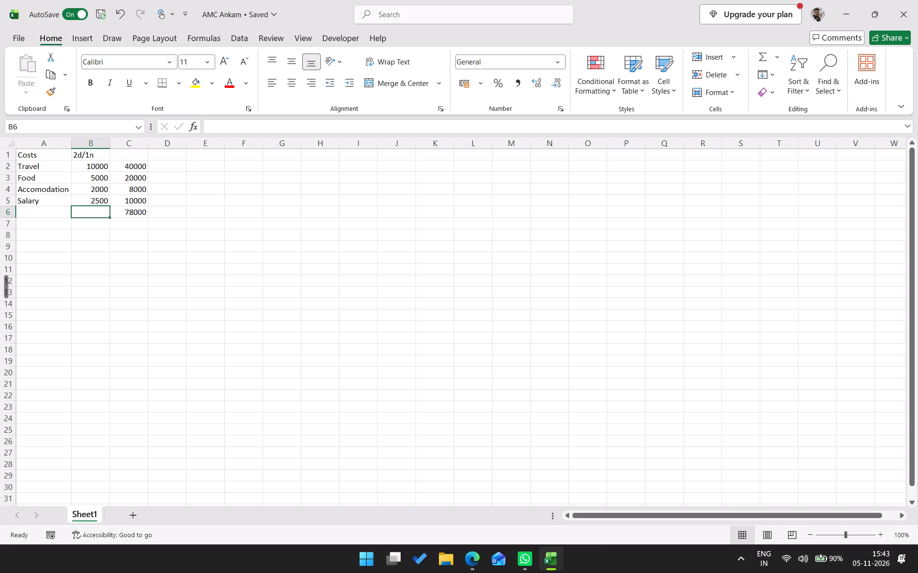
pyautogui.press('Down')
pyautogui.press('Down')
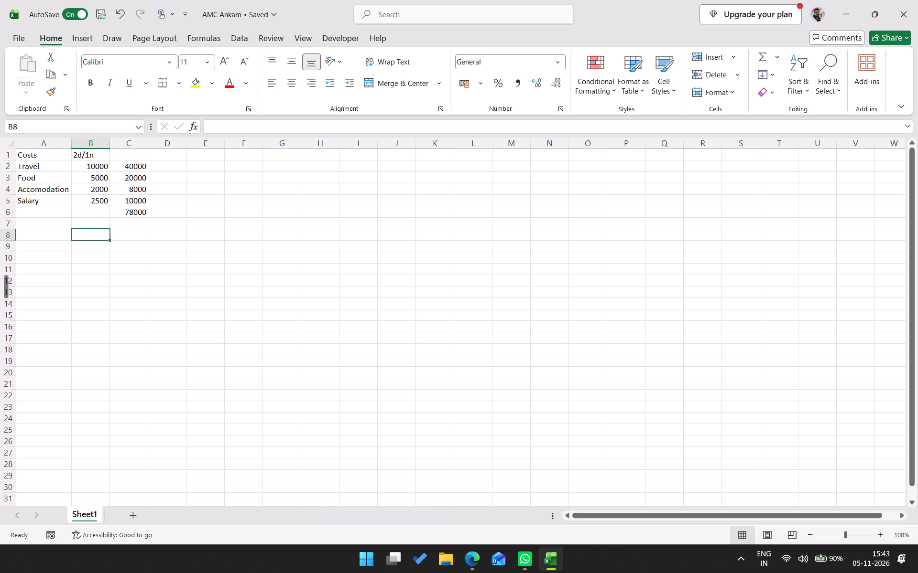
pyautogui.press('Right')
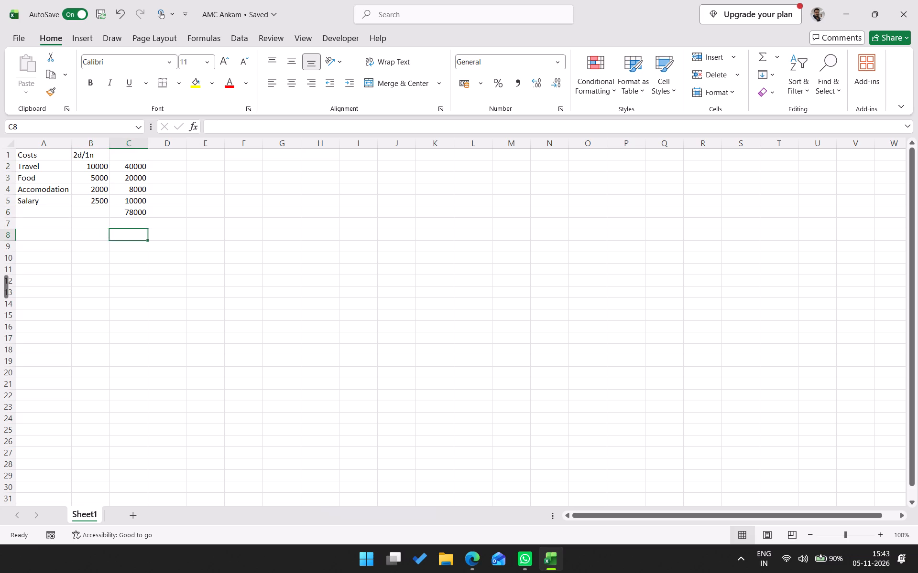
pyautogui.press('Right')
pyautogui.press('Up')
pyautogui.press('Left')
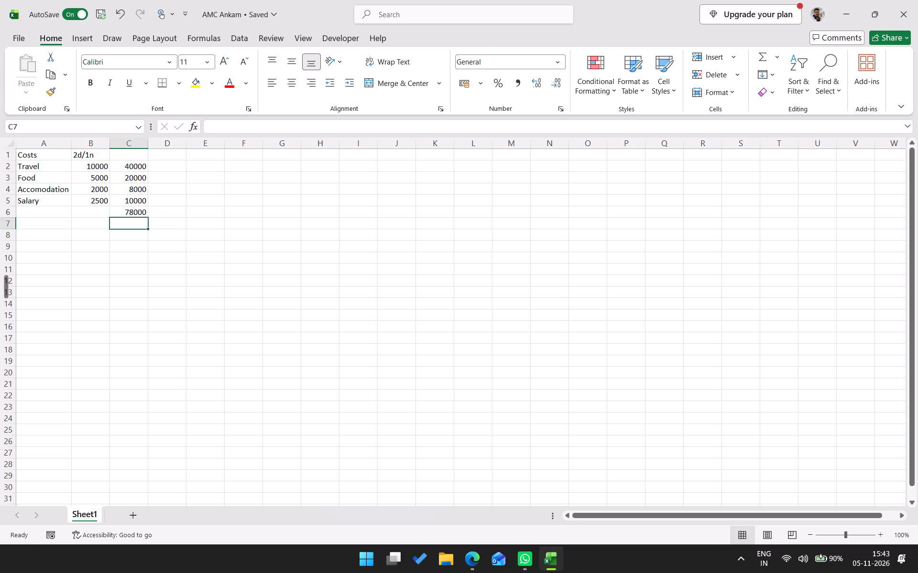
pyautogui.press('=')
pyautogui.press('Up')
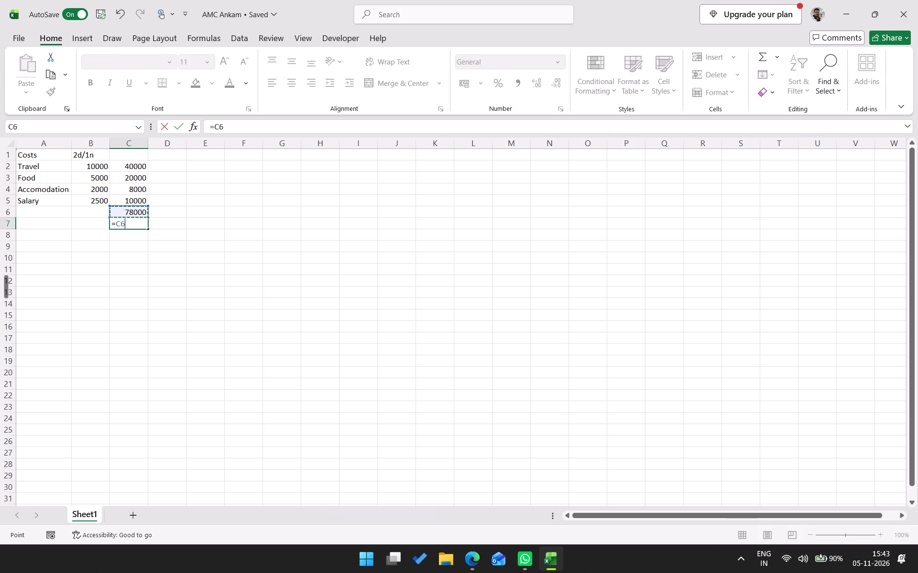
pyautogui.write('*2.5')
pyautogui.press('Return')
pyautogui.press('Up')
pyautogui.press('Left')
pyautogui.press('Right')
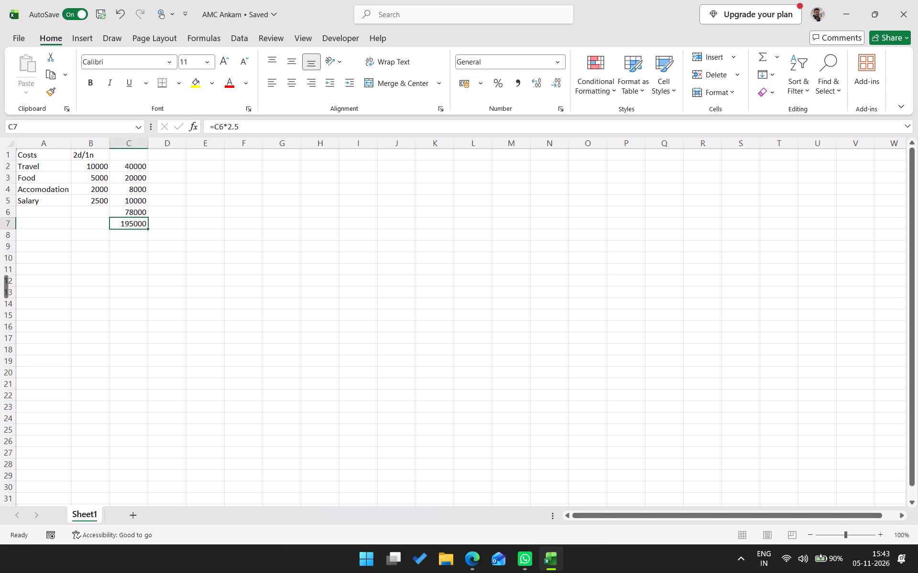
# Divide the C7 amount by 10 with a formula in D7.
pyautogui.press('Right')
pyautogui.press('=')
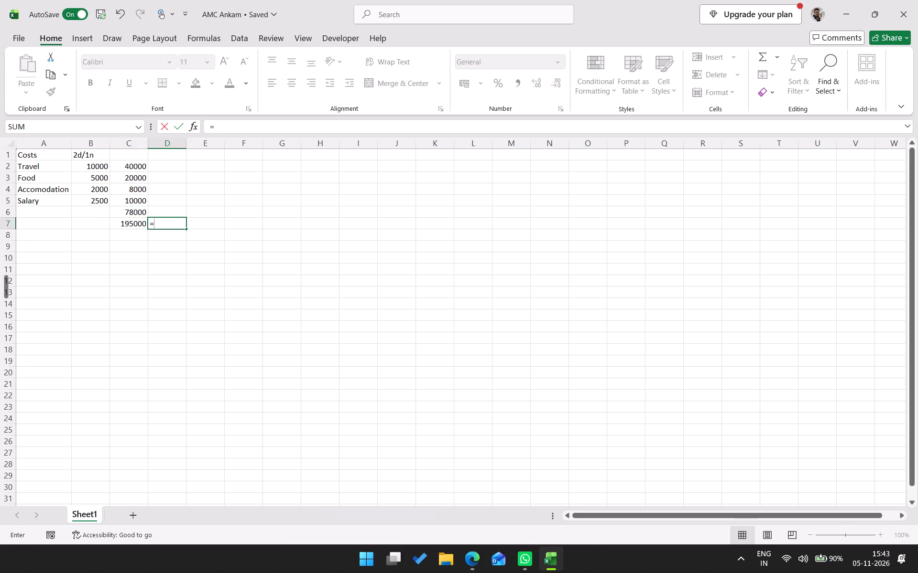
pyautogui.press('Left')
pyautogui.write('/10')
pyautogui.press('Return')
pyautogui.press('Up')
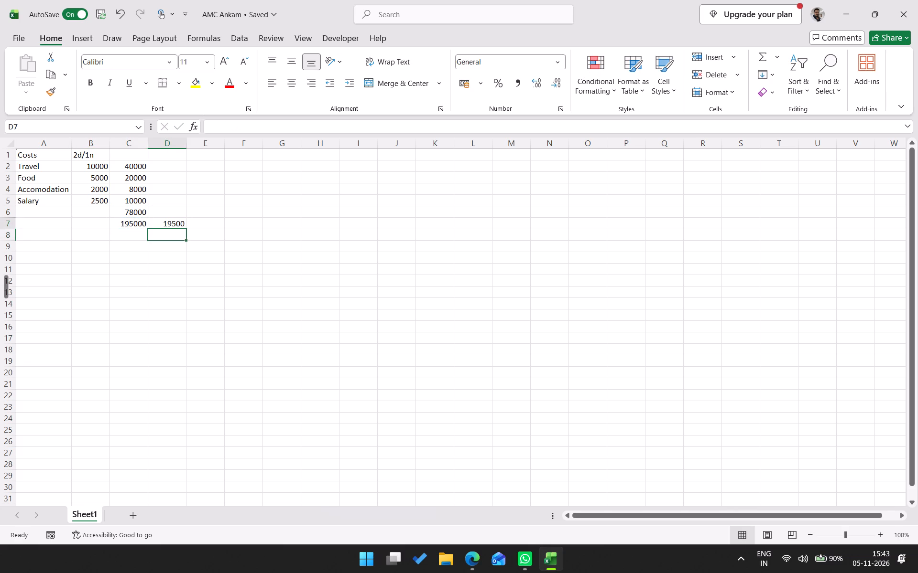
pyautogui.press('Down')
# Enter the note Upto 10 Slides in F7.
pyautogui.press('Right')
pyautogui.press('Right')
pyautogui.press('Up')
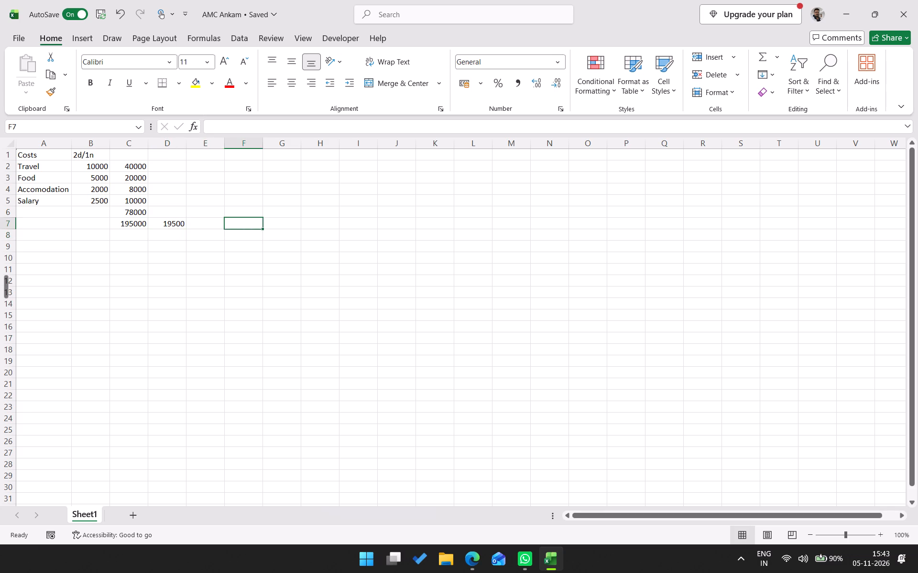
pyautogui.write('Upto 10 Slides')
pyautogui.press('Return')
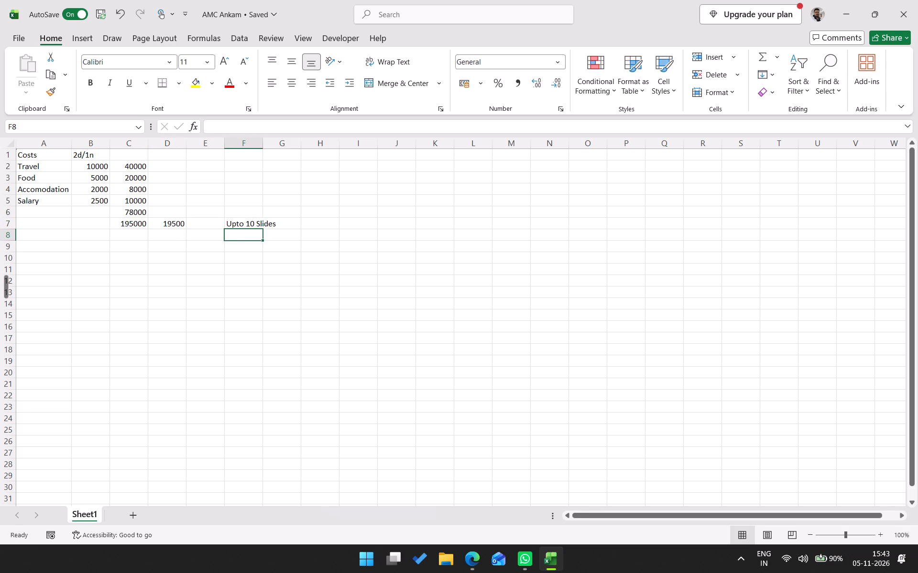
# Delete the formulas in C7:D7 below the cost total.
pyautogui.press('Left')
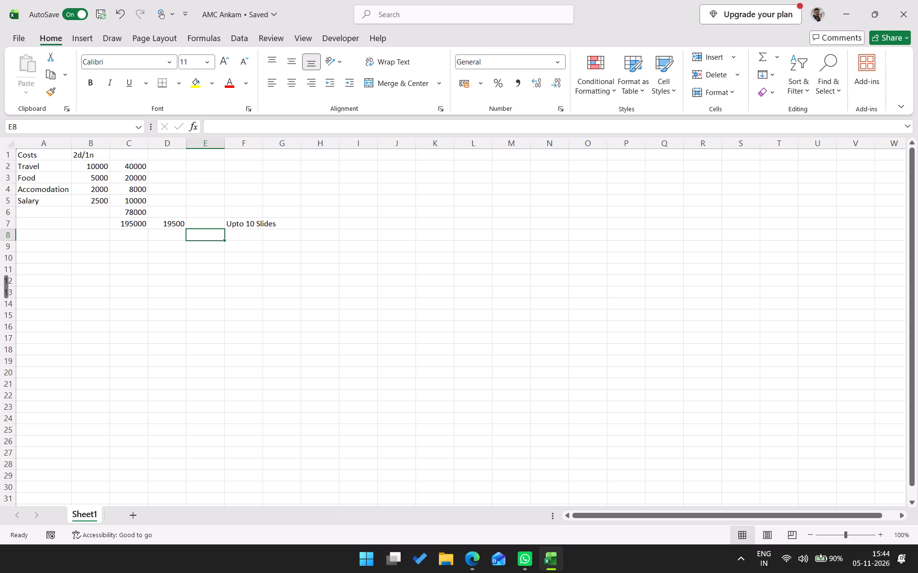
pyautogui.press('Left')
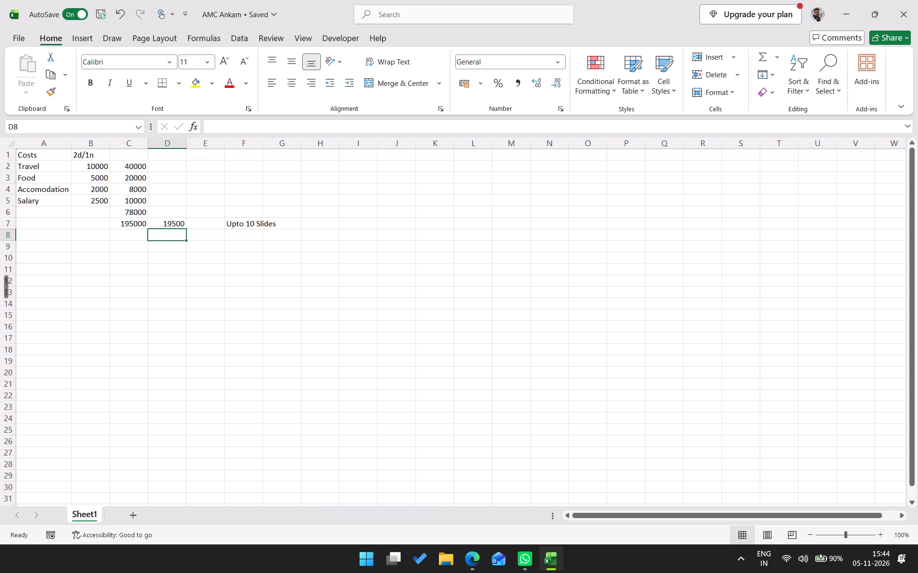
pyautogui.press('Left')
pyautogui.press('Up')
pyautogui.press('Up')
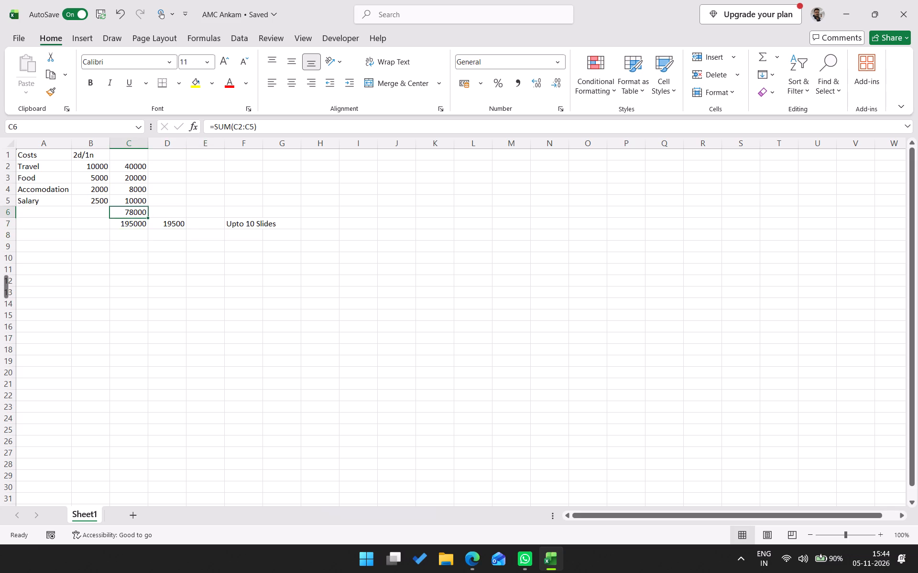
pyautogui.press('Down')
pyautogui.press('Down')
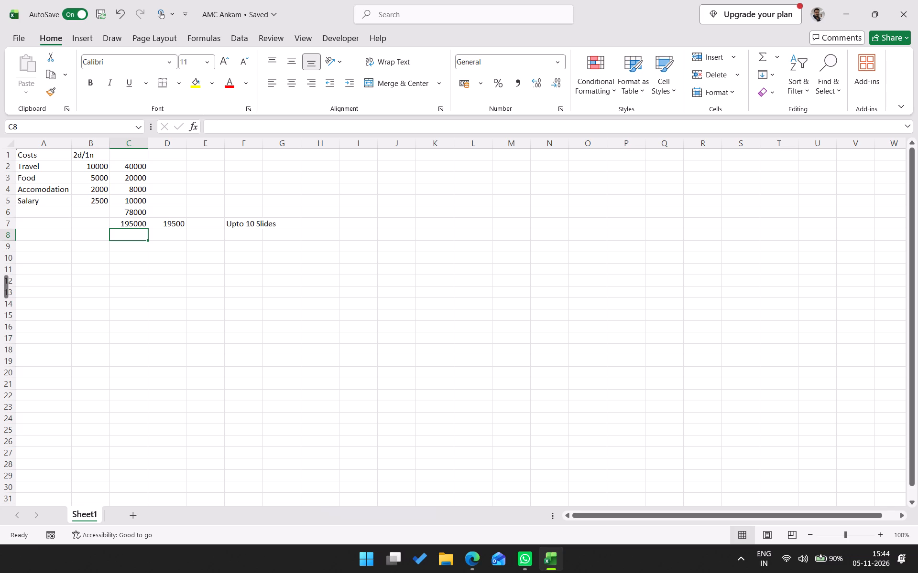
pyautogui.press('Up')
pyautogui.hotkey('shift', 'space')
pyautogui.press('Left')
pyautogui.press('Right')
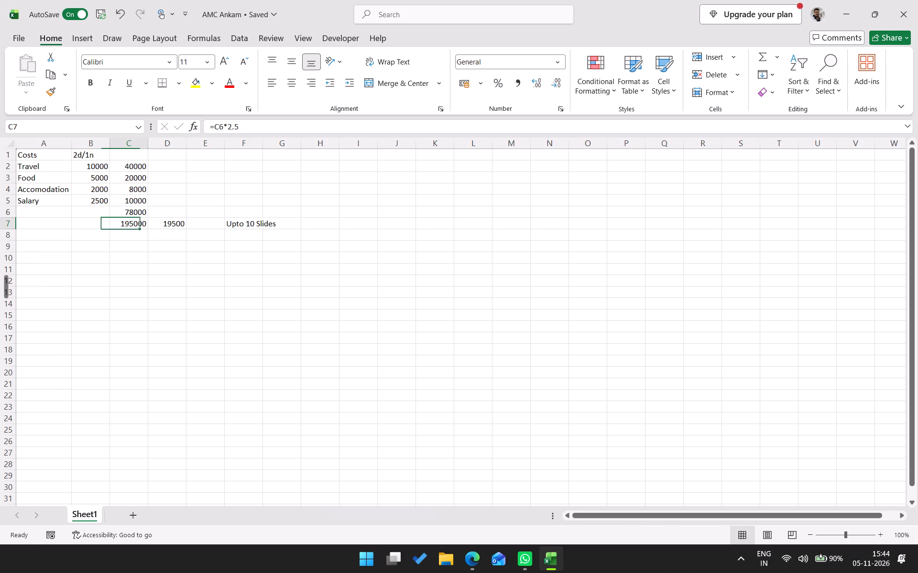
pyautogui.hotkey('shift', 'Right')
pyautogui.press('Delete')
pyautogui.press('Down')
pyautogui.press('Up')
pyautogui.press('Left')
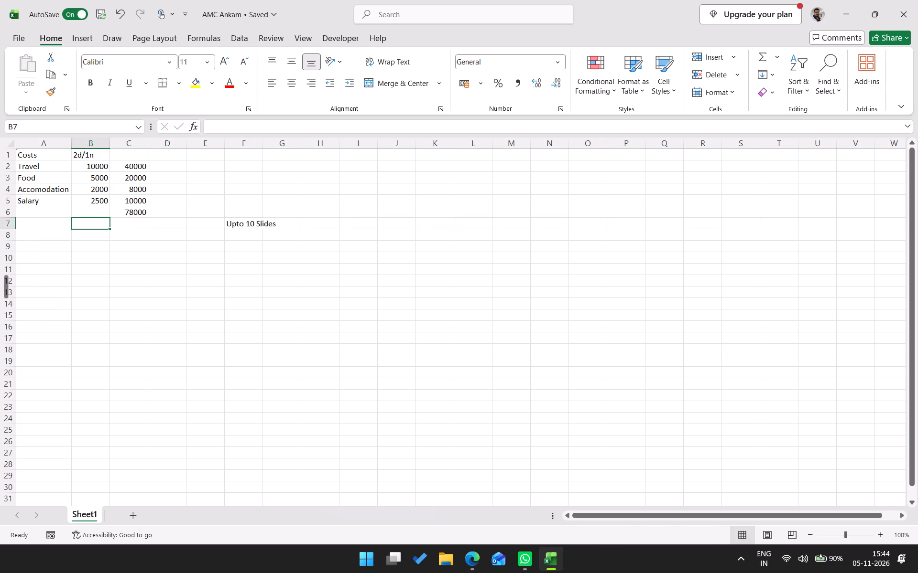
# Enter the labels Cost, MSV and Pitch down column B in B6:B8.
pyautogui.press('Up')
pyautogui.write('Cost')
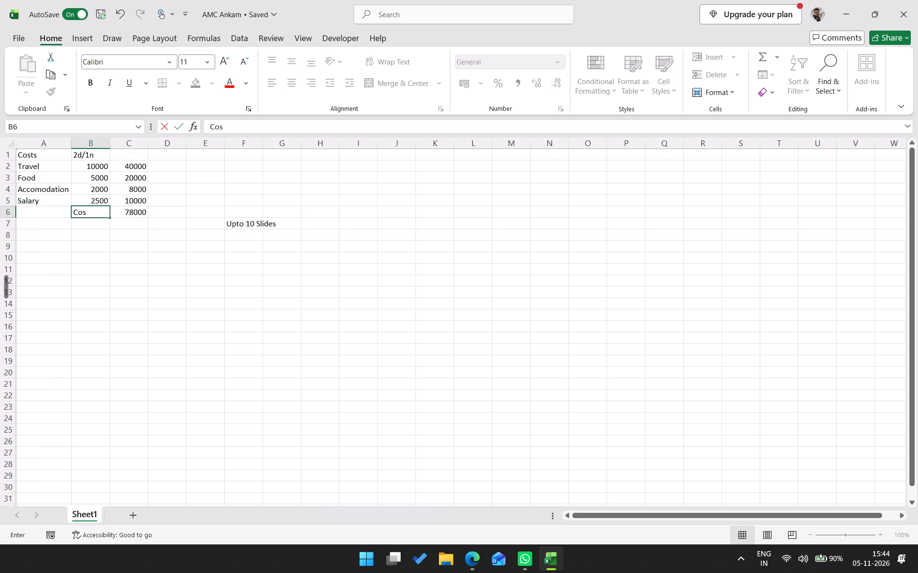
pyautogui.press('Return')
pyautogui.write('MS')
pyautogui.hotkey('shift', 'v')
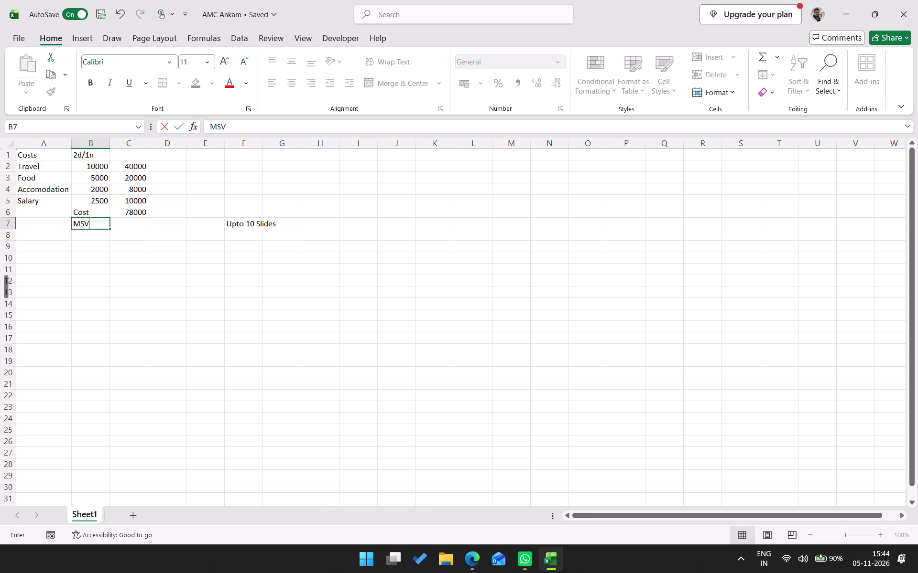
pyautogui.press('Return')
pyautogui.write('Pitch')
pyautogui.press('Return')
# Move the Pitch label down to B9 and enter the label Best in B8.
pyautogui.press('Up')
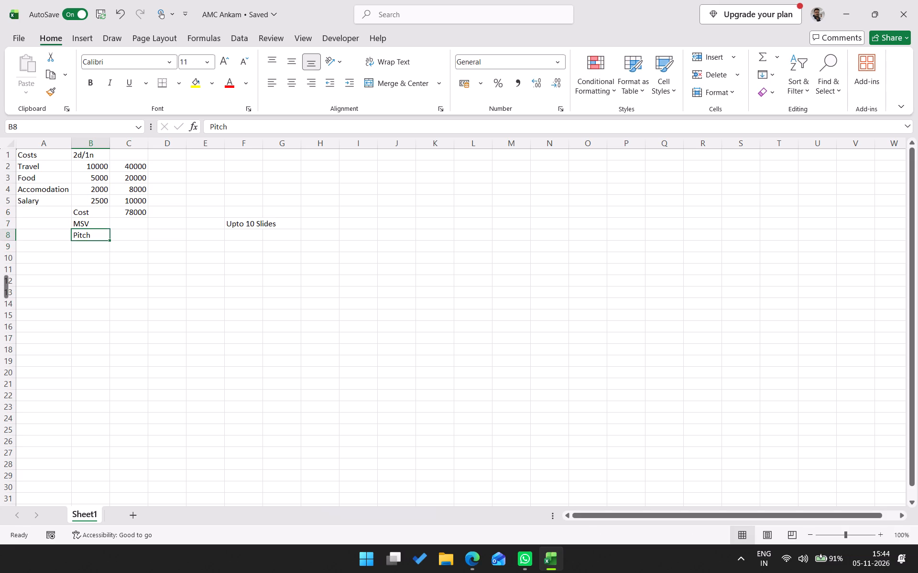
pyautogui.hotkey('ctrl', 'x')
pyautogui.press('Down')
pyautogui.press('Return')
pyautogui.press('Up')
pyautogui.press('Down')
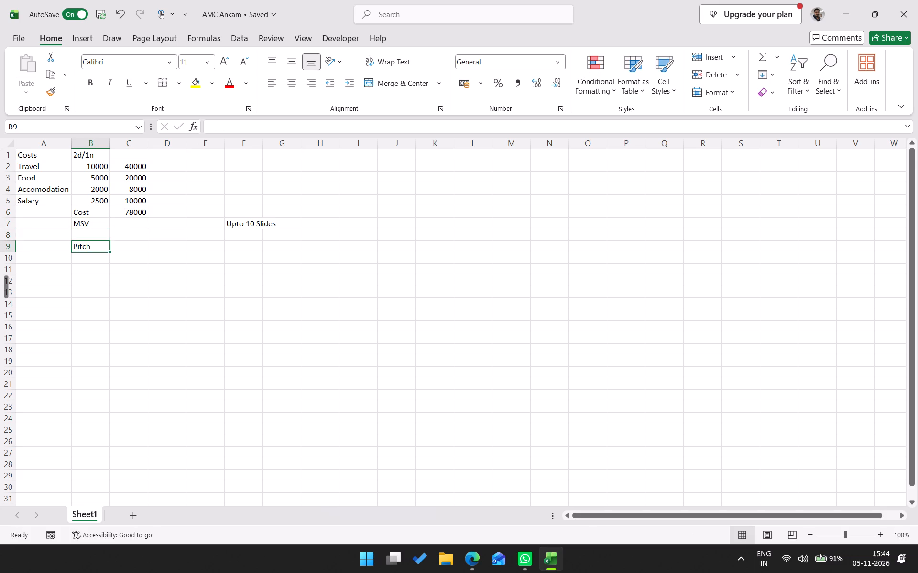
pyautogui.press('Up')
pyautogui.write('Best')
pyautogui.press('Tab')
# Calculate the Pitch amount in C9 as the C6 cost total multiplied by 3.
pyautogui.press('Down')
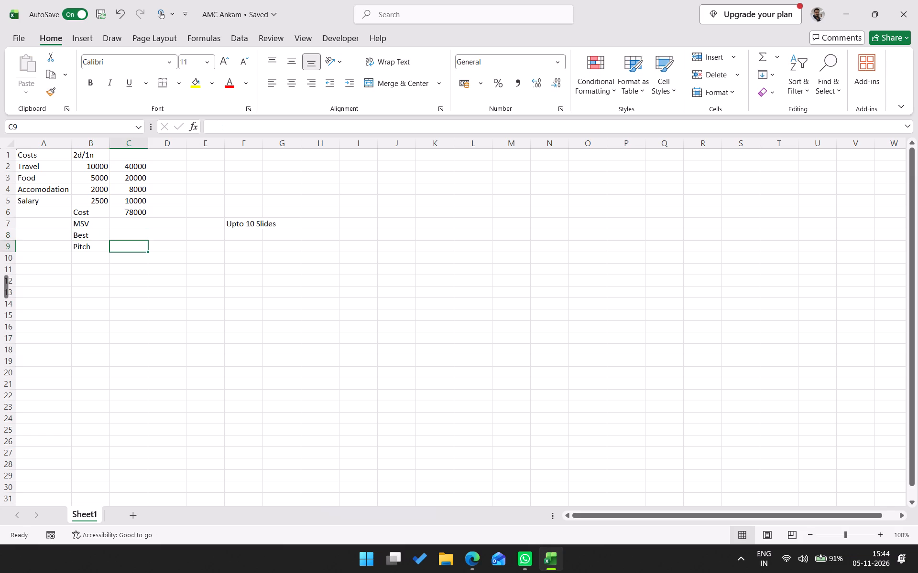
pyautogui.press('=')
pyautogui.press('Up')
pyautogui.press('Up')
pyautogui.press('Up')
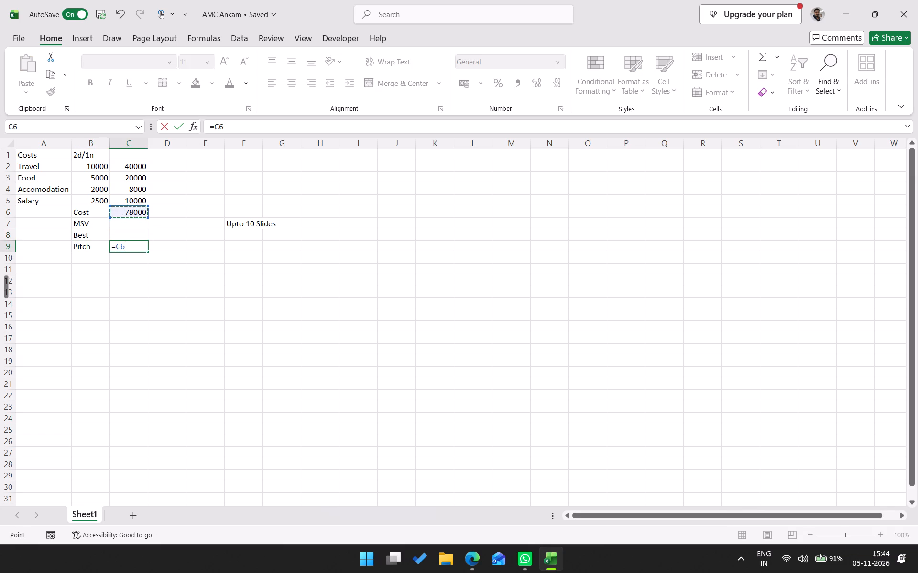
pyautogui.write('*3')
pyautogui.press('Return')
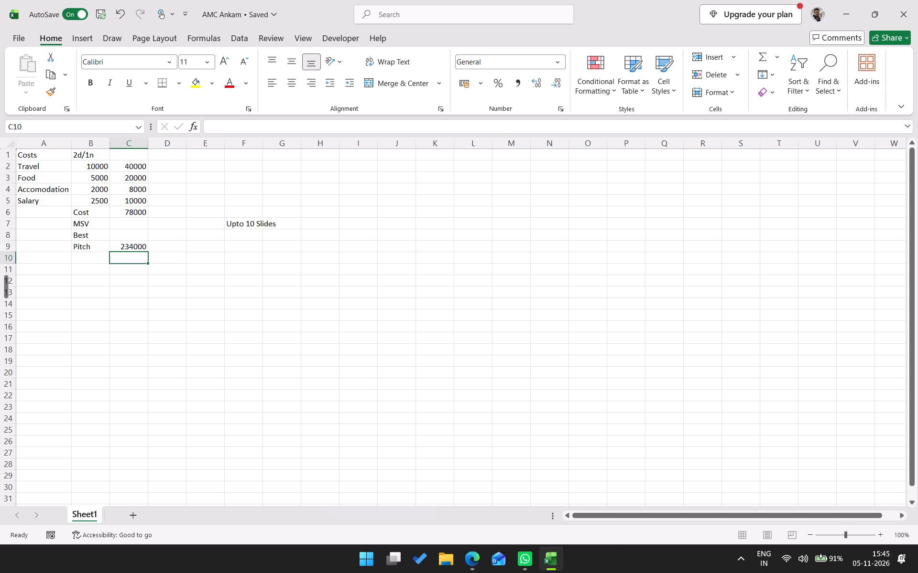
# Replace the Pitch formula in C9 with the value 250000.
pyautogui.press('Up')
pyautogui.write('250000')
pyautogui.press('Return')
# Set the Pitch amount in C9 to 300000.
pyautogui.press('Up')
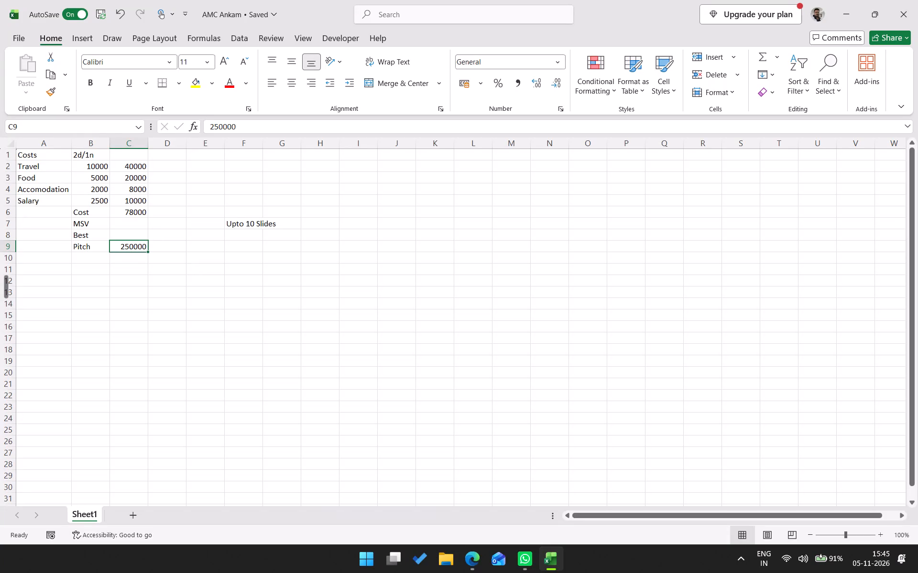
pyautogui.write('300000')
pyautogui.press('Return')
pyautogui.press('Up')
# Apply the ₹ English (India) accounting format to the amounts in C2:C9 and B2:B5.
pyautogui.moveTo(129, 165); pyautogui.dragTo(134, 244)
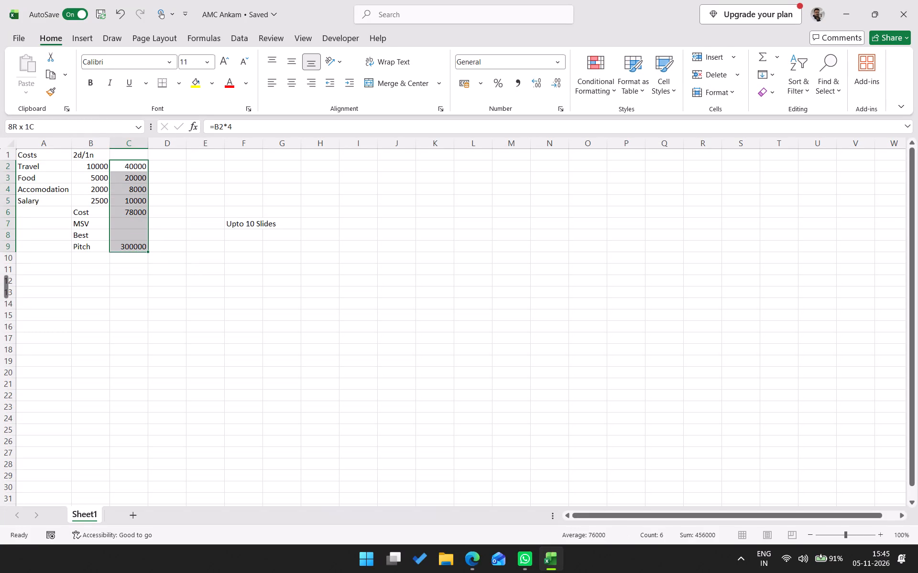
pyautogui.moveTo(134, 244); pyautogui.dragTo(135, 244)
pyautogui.click(483, 85)
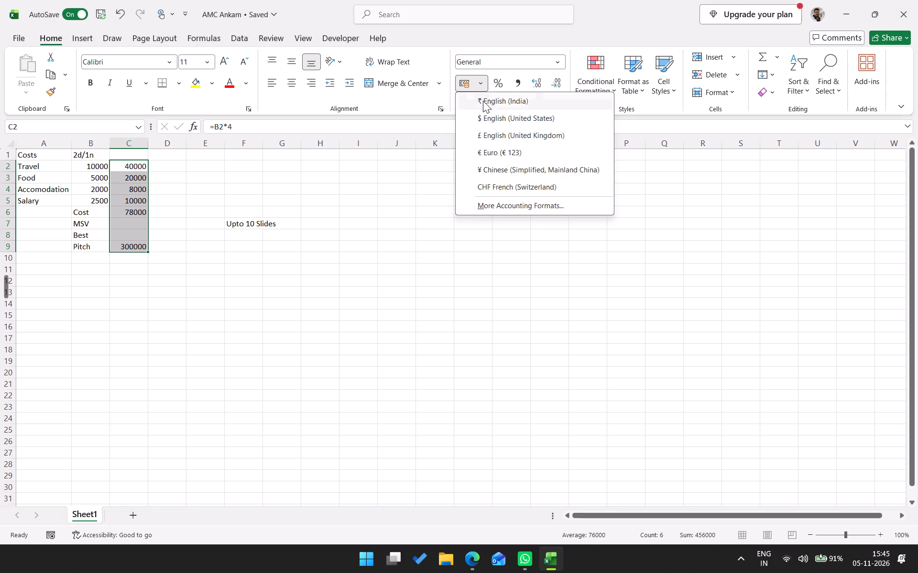
pyautogui.click(492, 98)
pyautogui.moveTo(95, 166); pyautogui.dragTo(96, 198)
pyautogui.click(461, 83)
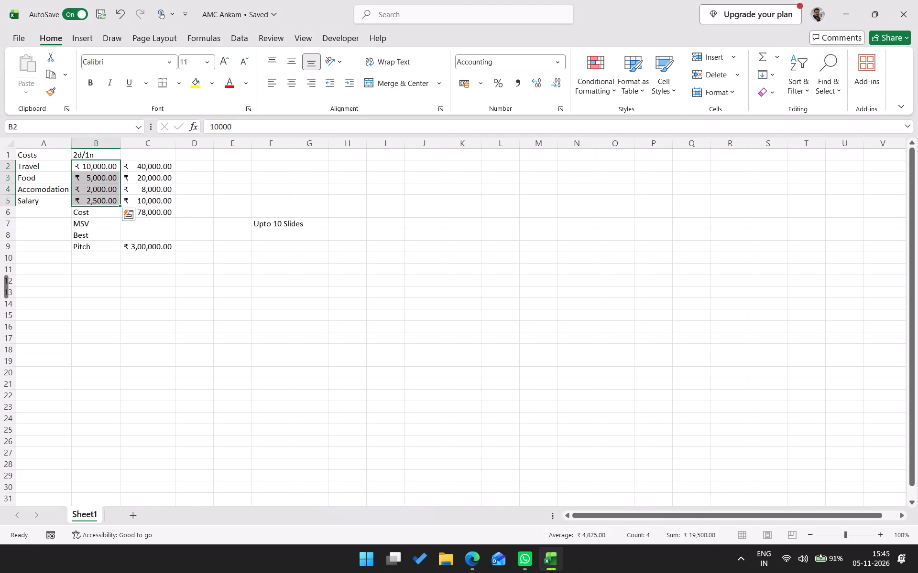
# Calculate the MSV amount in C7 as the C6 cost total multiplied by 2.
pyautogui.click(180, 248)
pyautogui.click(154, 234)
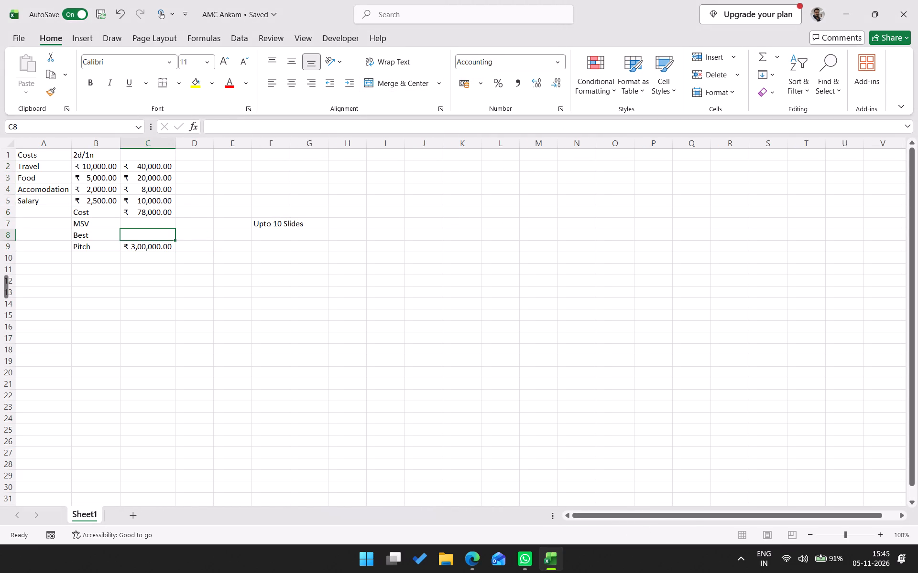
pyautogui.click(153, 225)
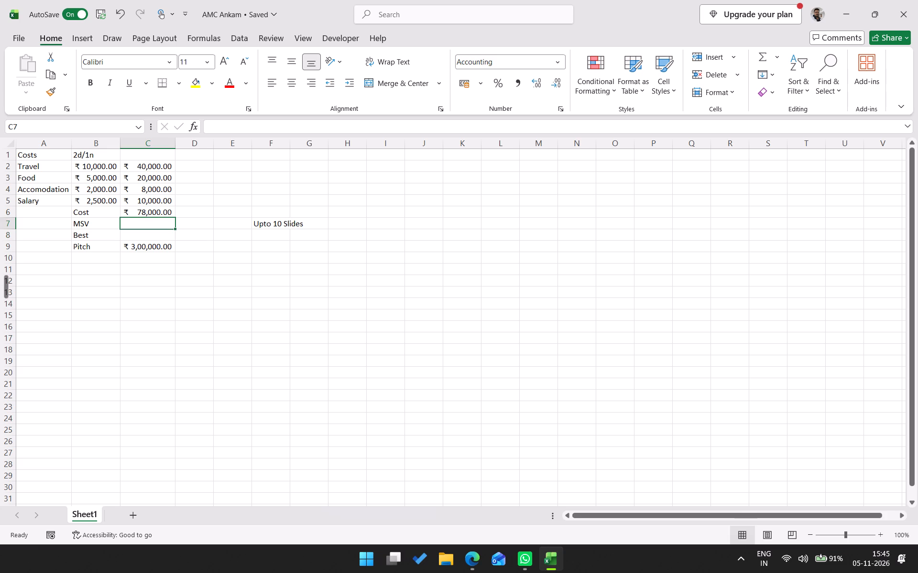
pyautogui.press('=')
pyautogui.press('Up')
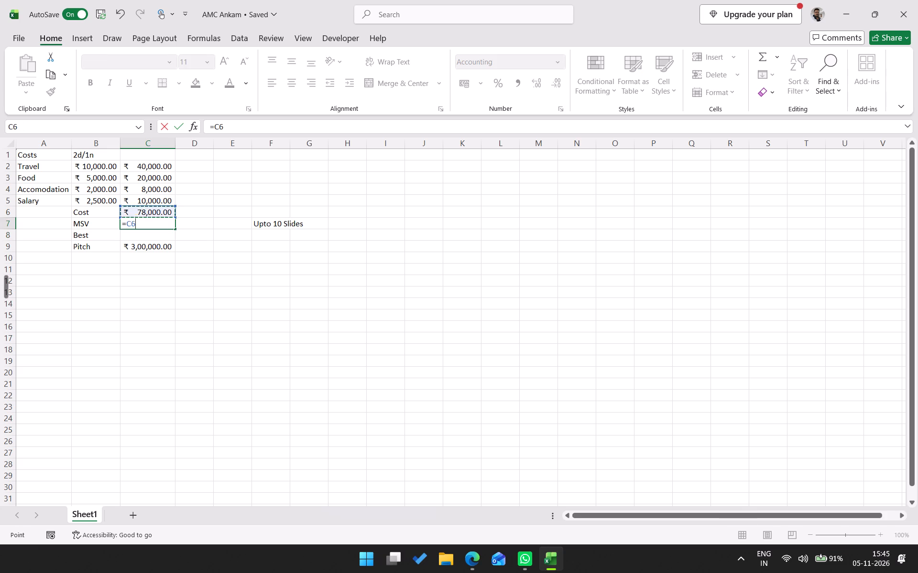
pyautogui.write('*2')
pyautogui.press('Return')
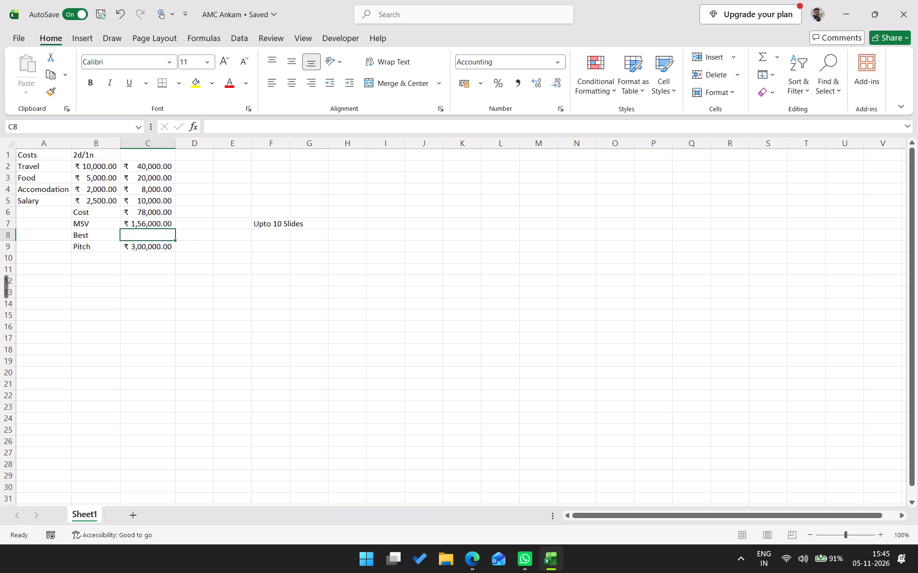
# Set the MSV amount in C7 to 150000.
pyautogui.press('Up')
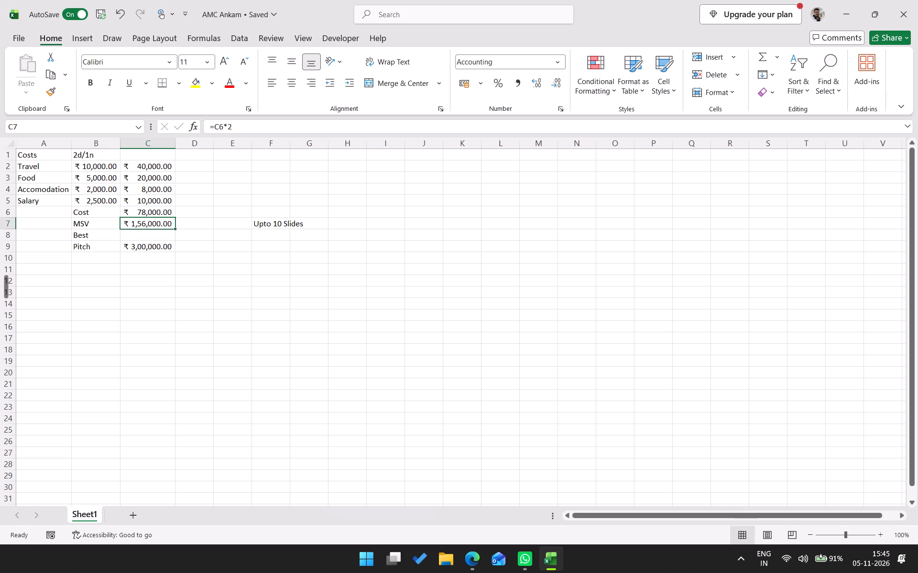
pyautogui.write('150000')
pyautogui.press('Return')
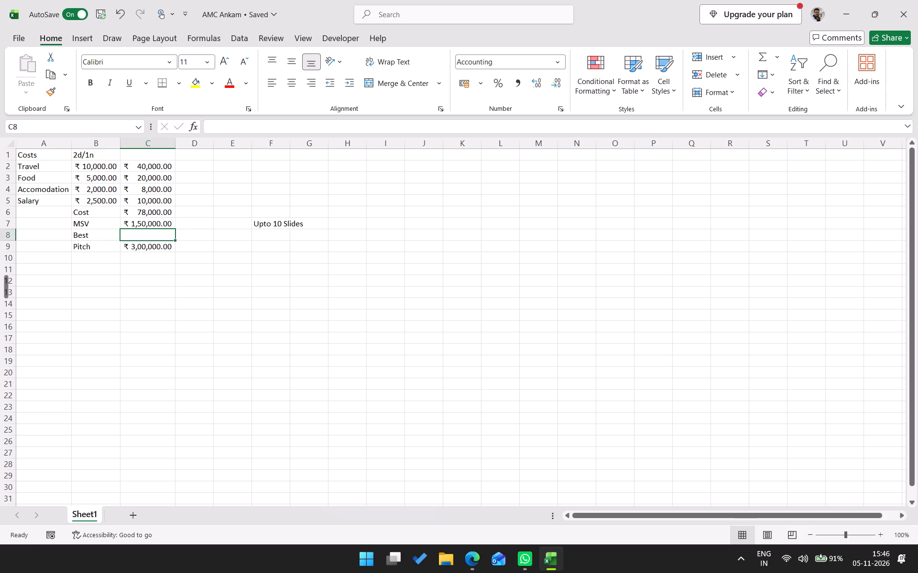
# Add the Pitch and MSV amounts together in helper cell C11 with the formula =C9+C7.
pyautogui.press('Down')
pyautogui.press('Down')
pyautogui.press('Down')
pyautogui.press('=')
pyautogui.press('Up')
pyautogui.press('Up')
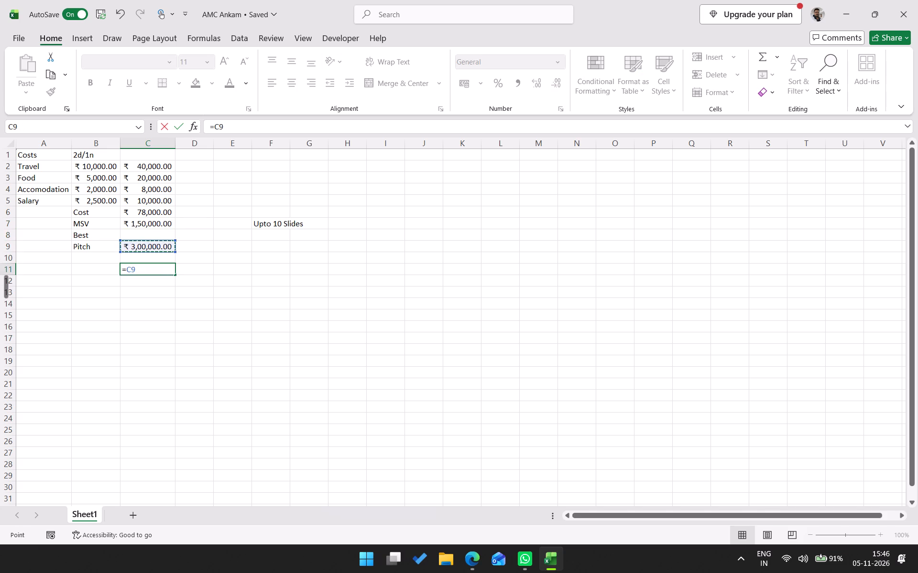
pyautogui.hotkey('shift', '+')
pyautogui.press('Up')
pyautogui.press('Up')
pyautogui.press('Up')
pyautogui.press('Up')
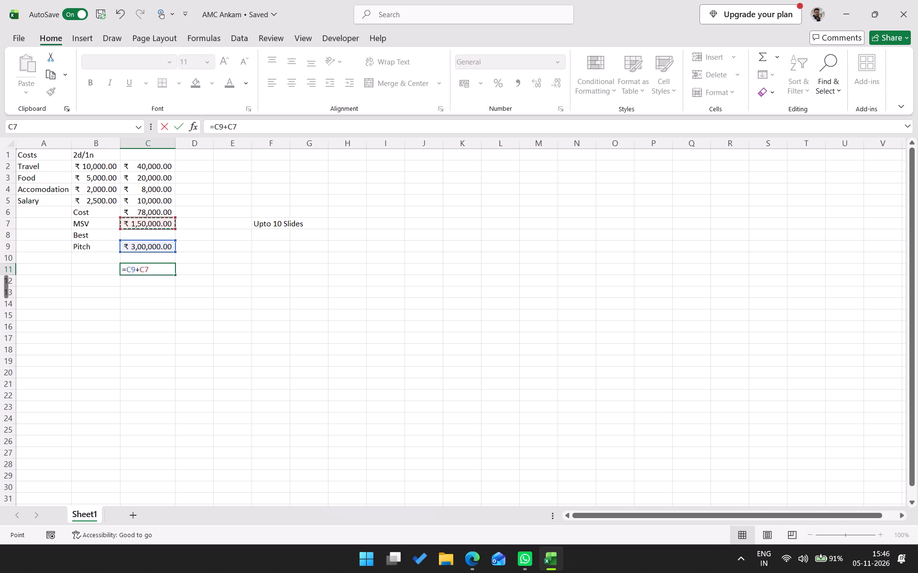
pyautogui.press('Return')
# Halve the C11 sum in helper cell C12 with the formula =C11/2.
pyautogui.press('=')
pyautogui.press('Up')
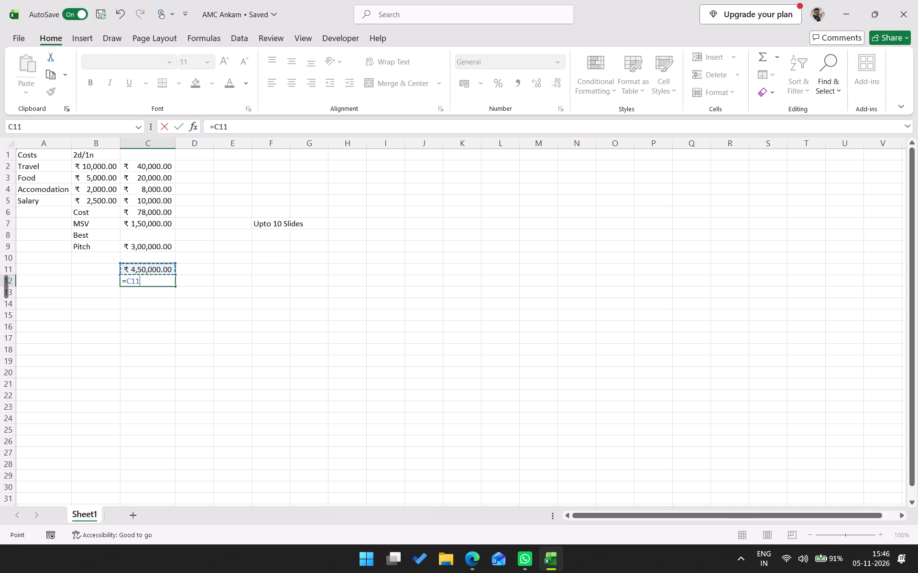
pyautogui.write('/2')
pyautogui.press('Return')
# Copy the average from C12 and paste it as a value only into the Best amount cell C8.
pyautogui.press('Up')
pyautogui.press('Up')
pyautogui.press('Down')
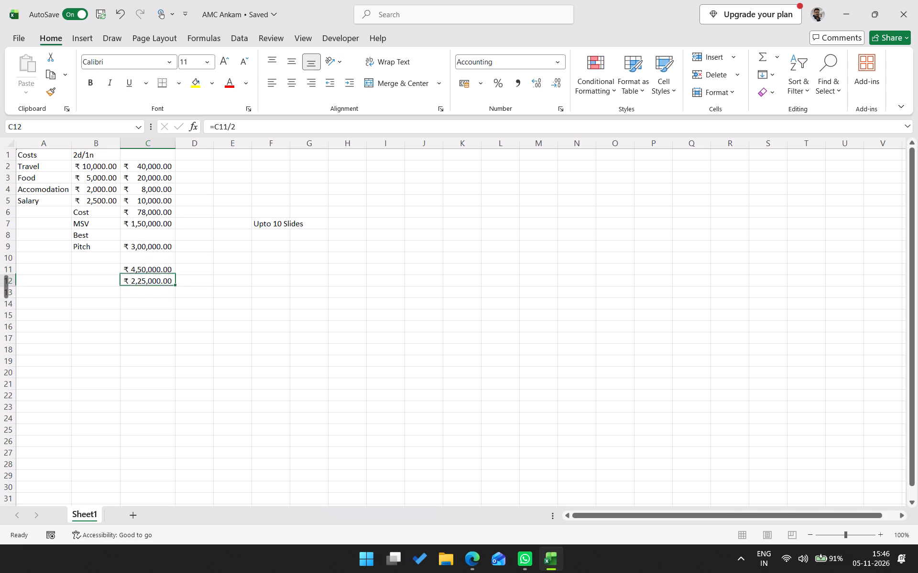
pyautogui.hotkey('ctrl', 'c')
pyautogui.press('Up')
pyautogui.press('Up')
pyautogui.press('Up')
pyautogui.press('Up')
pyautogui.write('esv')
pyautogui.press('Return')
# Clear the helper calculations in C11:C12.
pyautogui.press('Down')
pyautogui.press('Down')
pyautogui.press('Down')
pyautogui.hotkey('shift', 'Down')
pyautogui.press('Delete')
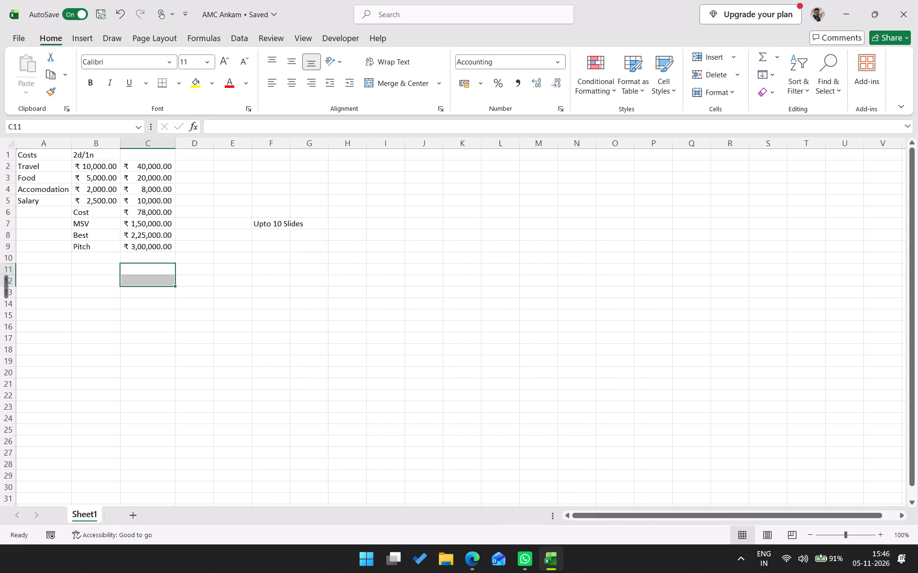
# Save the workbook.
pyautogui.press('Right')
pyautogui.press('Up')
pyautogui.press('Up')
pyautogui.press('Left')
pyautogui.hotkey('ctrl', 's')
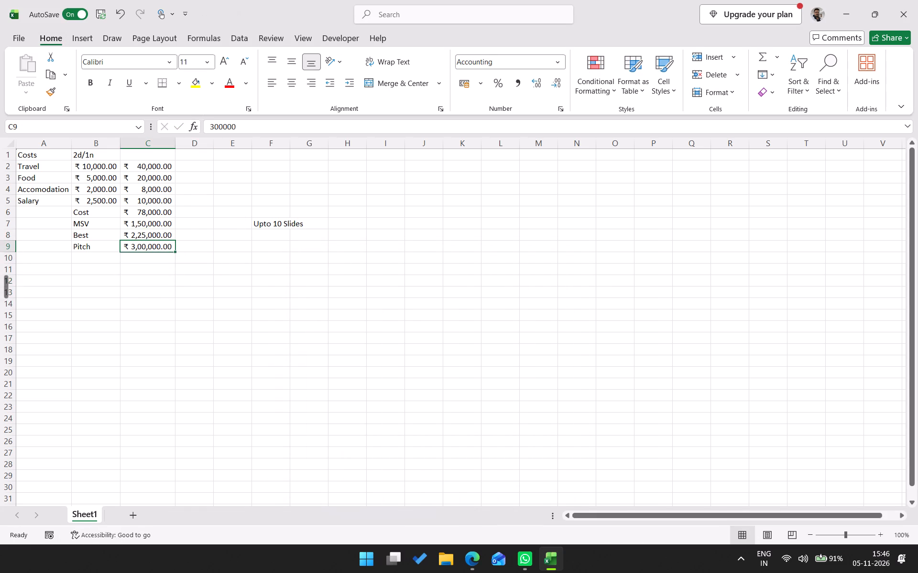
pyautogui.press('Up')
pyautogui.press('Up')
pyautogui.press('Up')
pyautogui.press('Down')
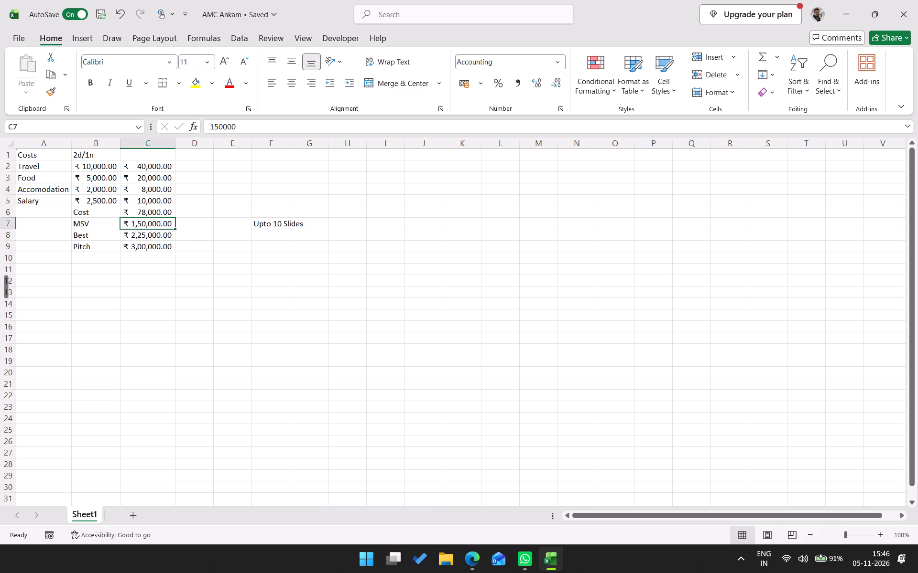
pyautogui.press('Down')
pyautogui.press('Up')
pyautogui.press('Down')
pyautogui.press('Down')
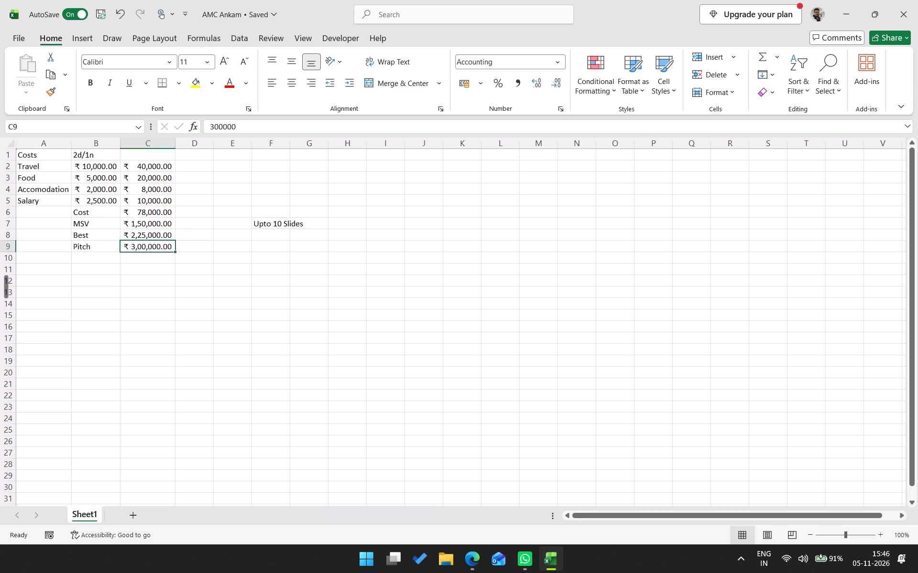
# Set the MSV amount in C7 to 175000 and save the workbook.
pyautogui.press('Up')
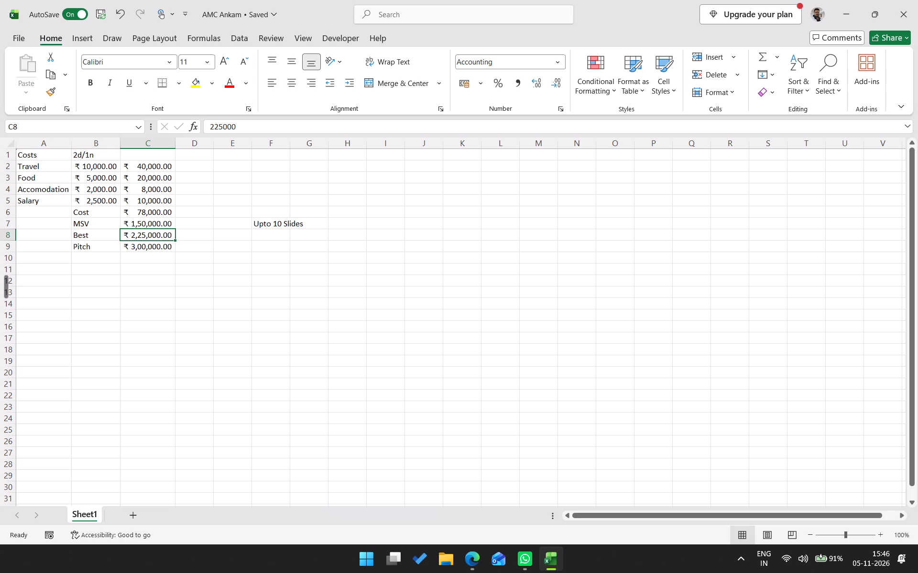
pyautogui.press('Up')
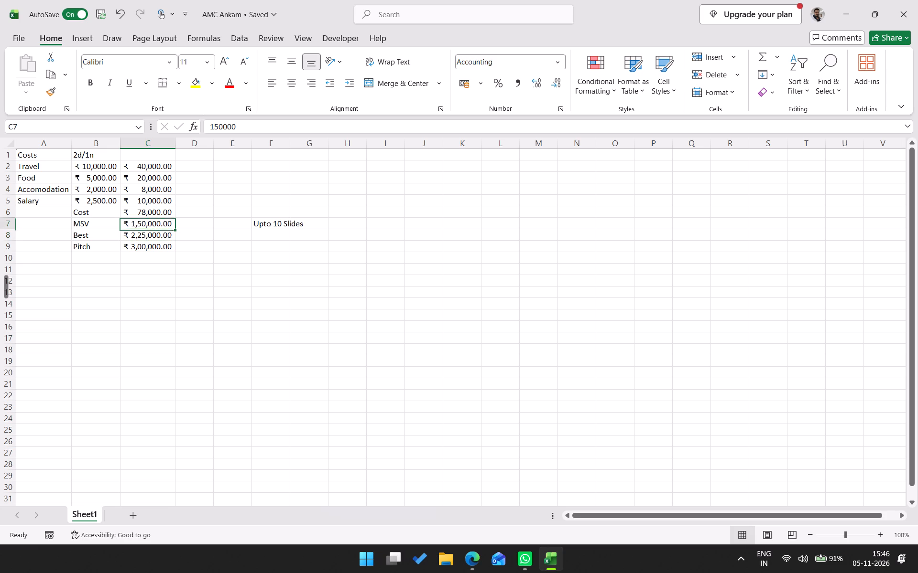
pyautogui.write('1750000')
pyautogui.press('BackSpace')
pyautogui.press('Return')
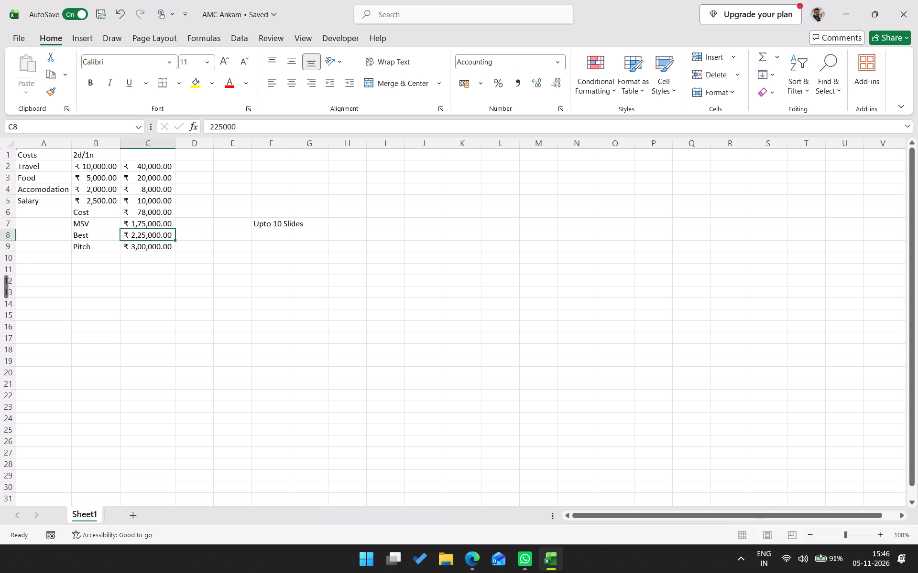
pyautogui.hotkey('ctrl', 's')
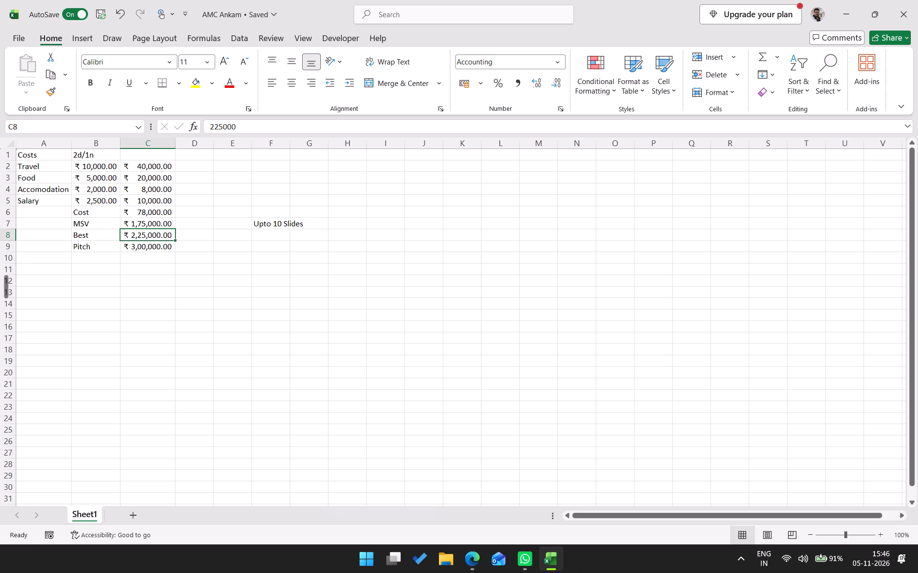
# Calculate the MSV margin over cost in D7 with the formula =C7-C6.
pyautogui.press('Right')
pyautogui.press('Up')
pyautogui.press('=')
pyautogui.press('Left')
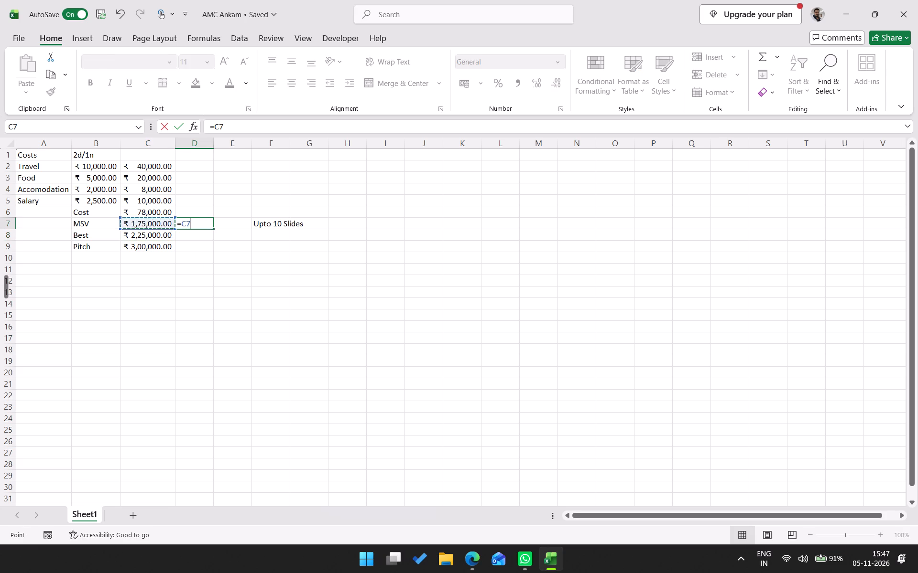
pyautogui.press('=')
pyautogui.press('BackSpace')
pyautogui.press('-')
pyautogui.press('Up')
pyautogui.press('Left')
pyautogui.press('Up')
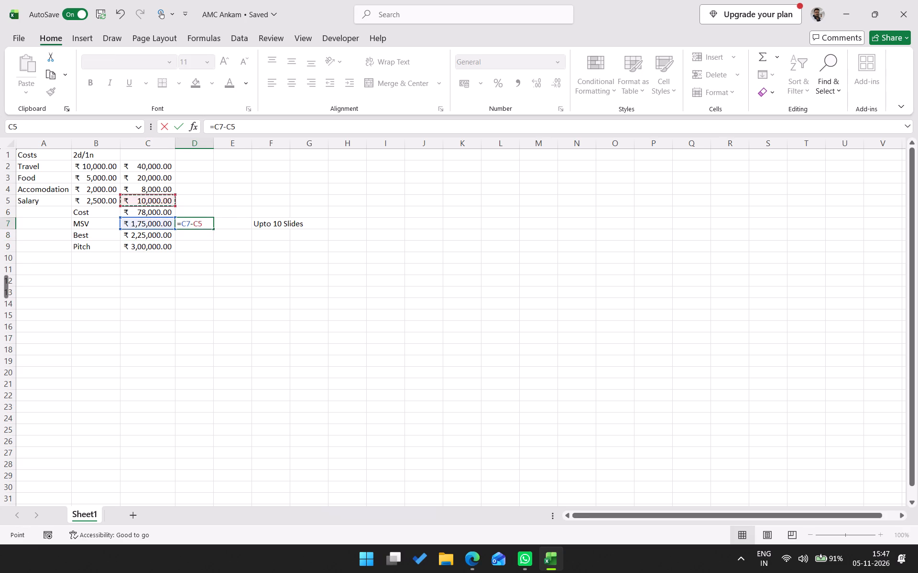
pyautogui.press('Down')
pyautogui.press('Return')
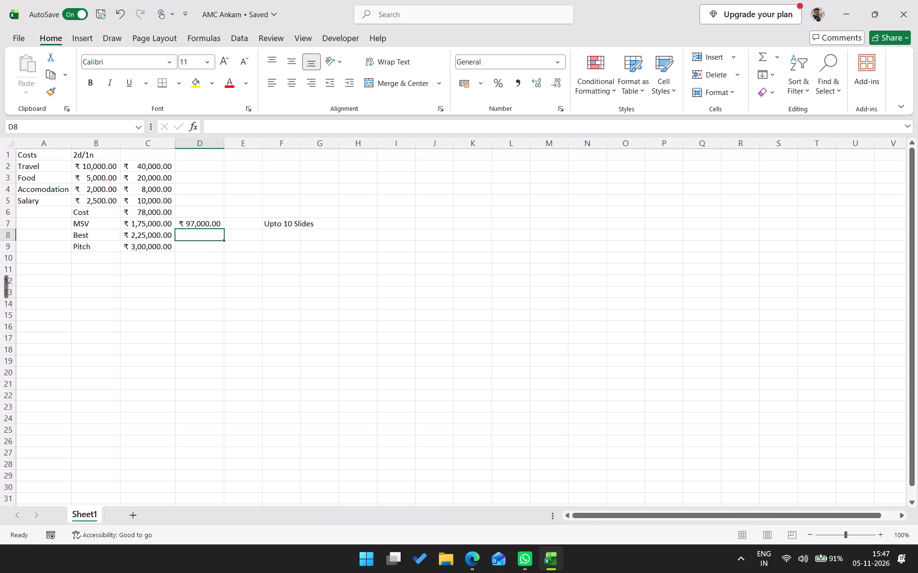
# Make the cost reference in the D7 formula absolute so it reads =C7-$C$6.
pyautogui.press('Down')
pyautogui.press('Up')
pyautogui.press('Up')
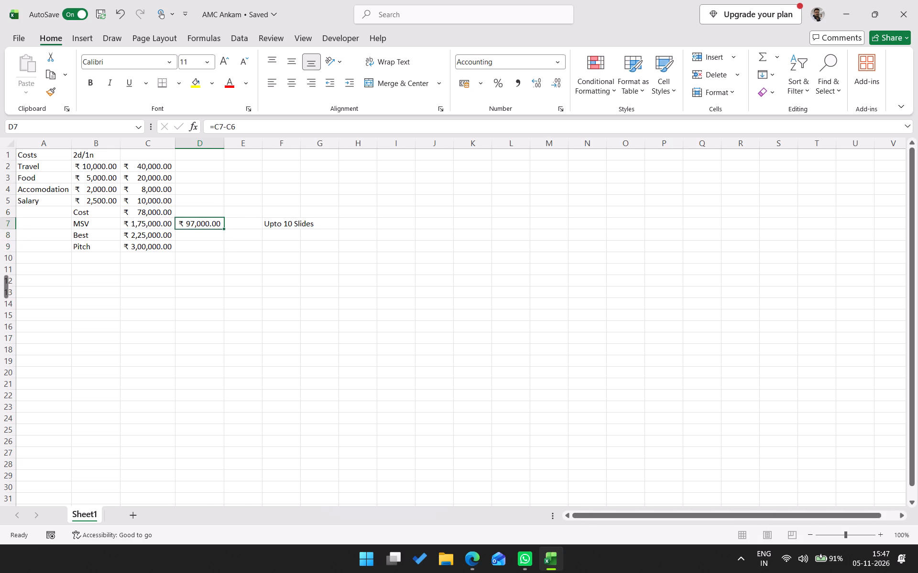
pyautogui.click(225, 129)
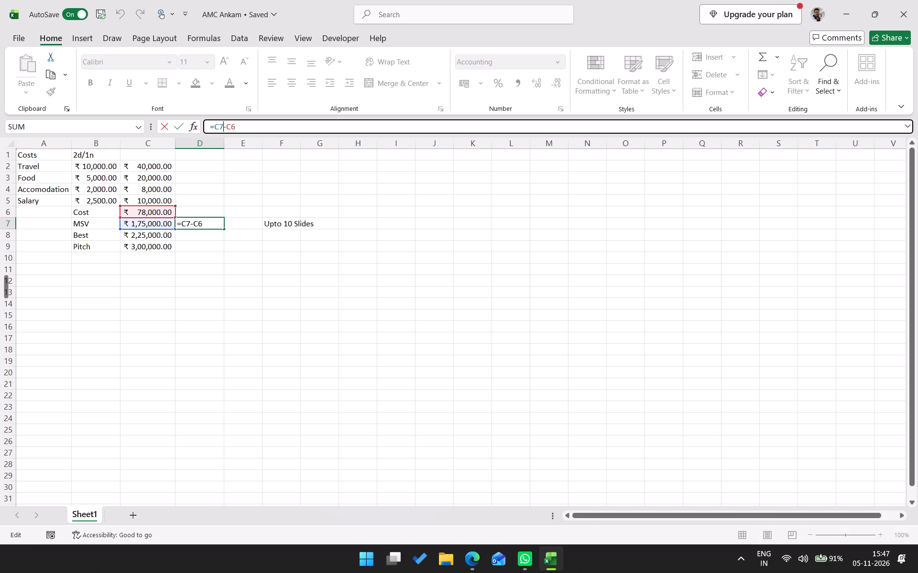
pyautogui.click(227, 127)
pyautogui.hotkey('shift', '$')
pyautogui.press('Right')
pyautogui.hotkey('shift', '$')
pyautogui.press('Return')
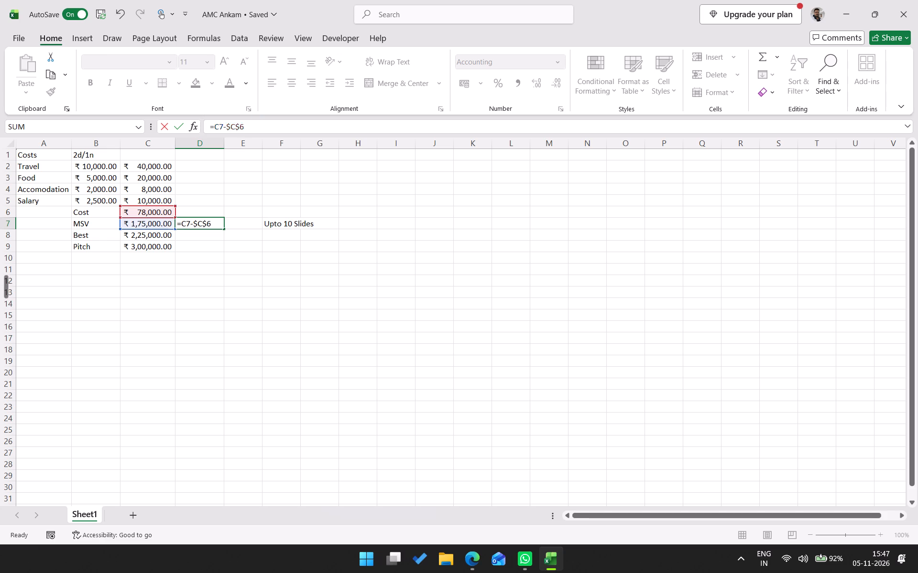
# Fill the D7 margin formula down through D9 and autofit the width of column D.
pyautogui.press('Up')
pyautogui.hotkey('shift', 'Down')
pyautogui.hotkey('shift', 'Down')
pyautogui.hotkey('ctrl', 'd')
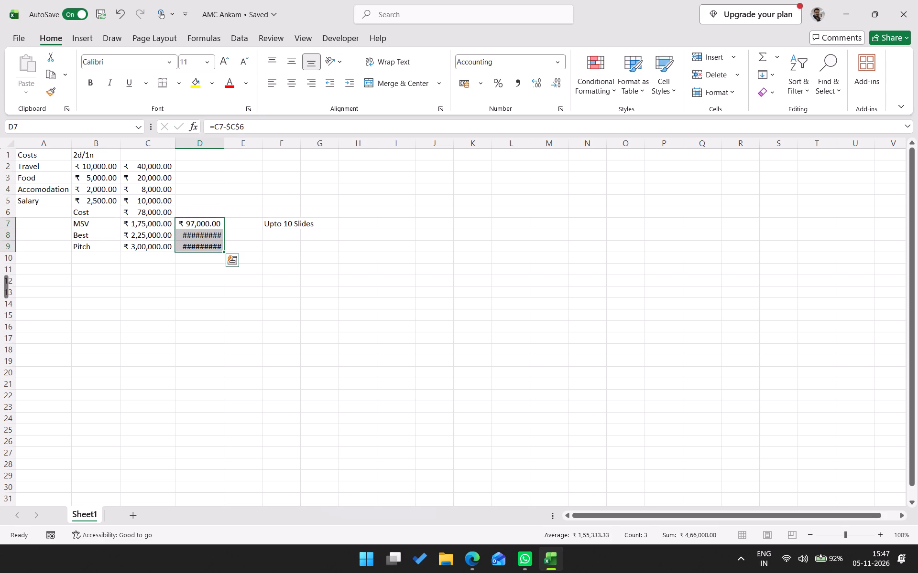
pyautogui.doubleClick(227, 144)
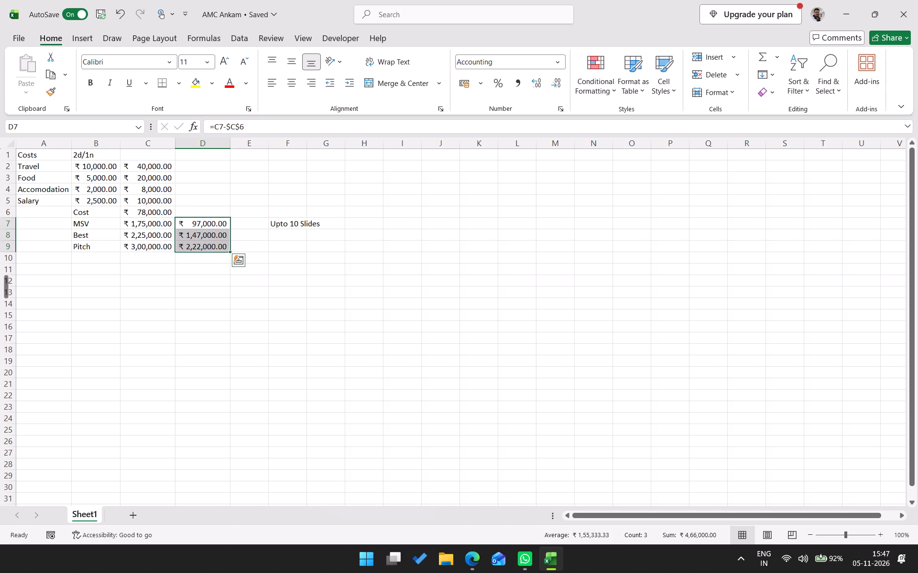
# Save the workbook.
pyautogui.click(273, 223)
pyautogui.hotkey('ctrl', 's')
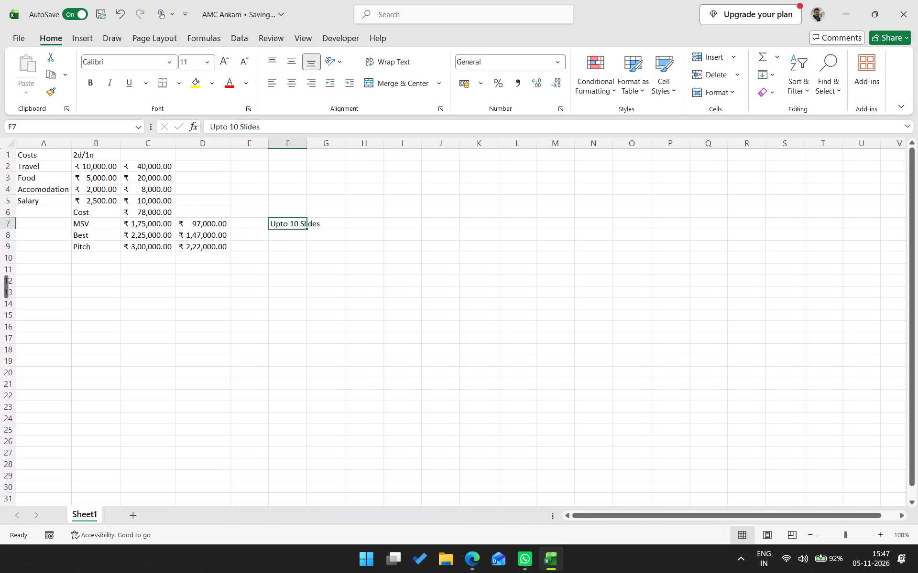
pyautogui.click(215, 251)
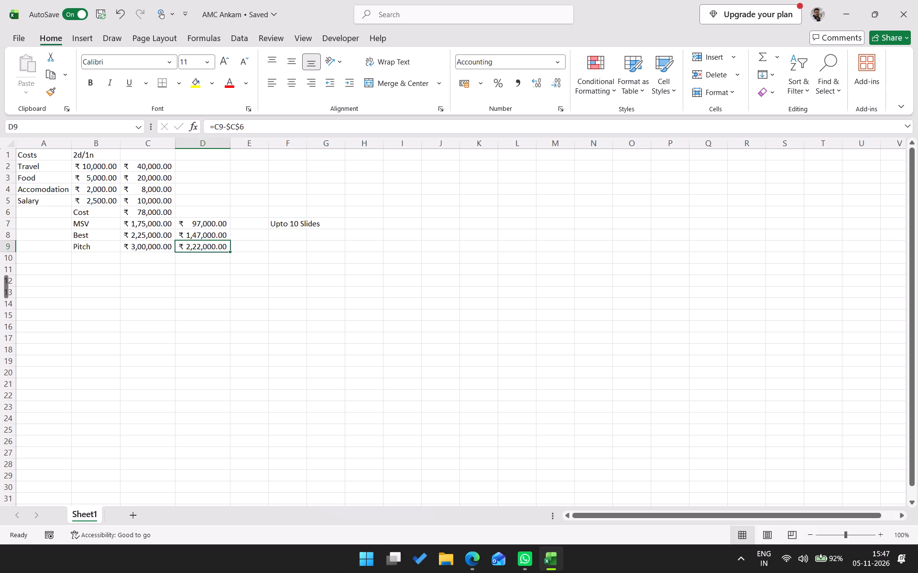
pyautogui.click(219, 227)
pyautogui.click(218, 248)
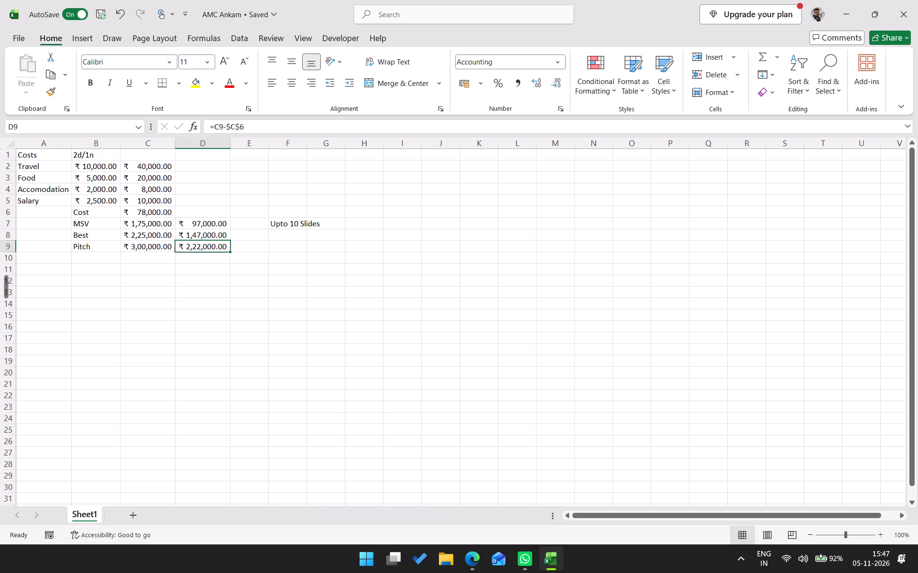
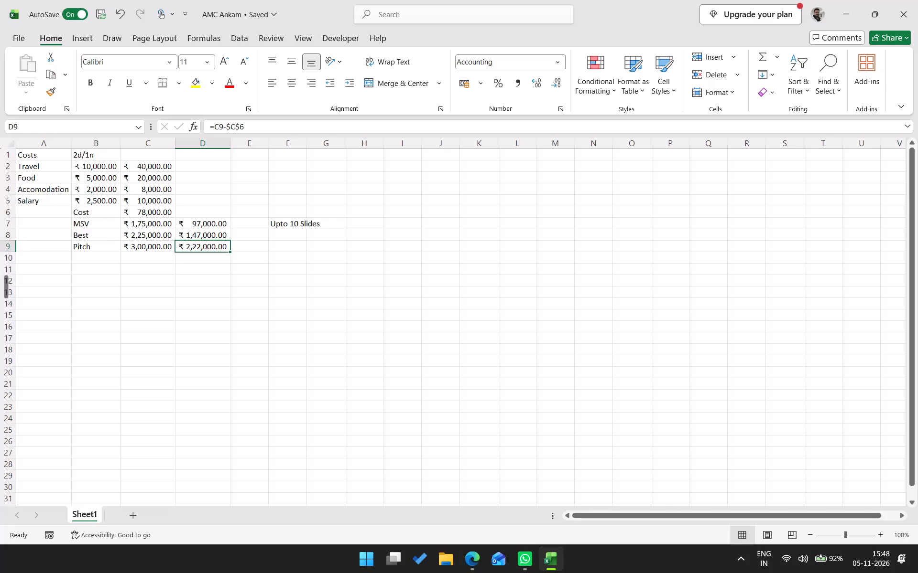
# Move the "Upto 10 Slides" note from F7 to C1 as the heading beside 2d/1n.
pyautogui.click(290, 225)
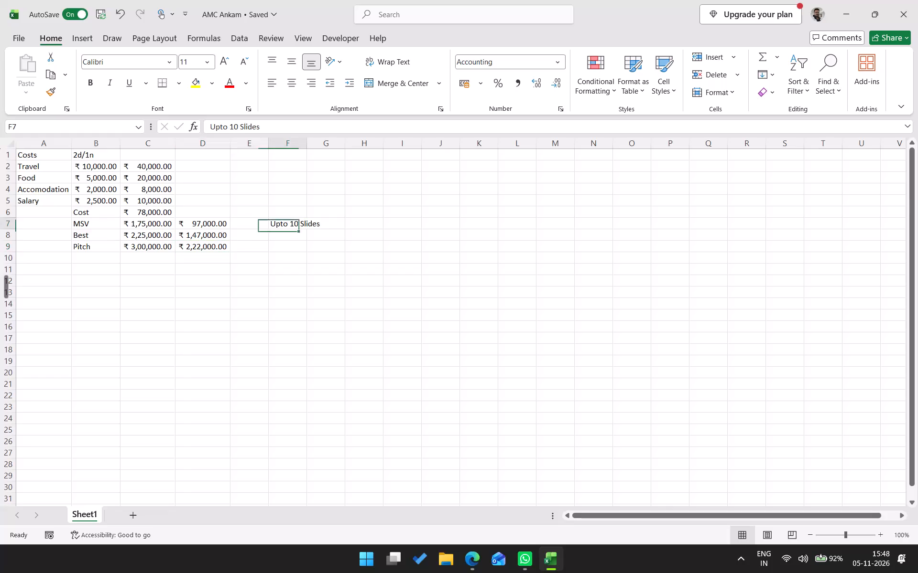
pyautogui.click(92, 154)
pyautogui.click(281, 227)
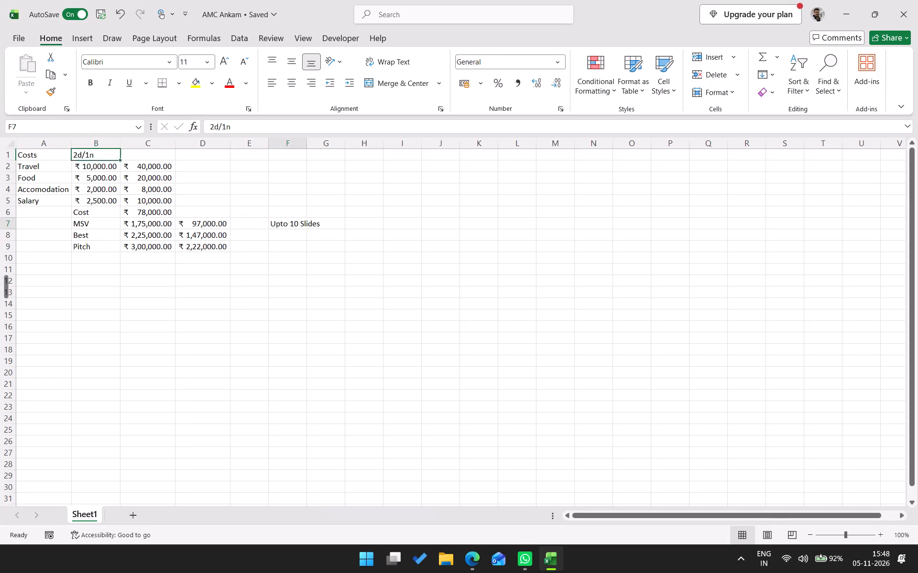
pyautogui.hotkey('ctrl', 'x')
pyautogui.click(155, 155)
pyautogui.hotkey('ctrl', 'v')
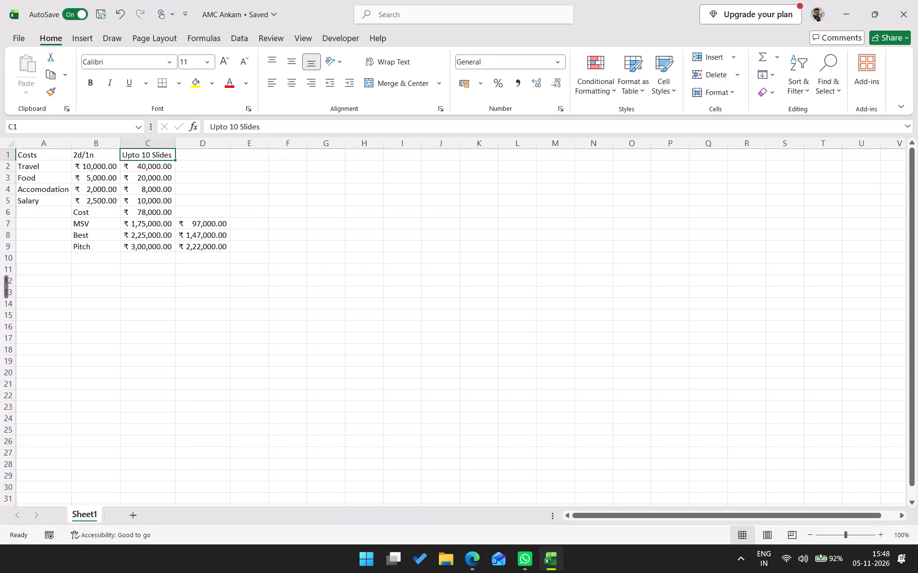
# Copy the whole cost estimate block A1:D9 and paste the duplicate starting at A12.
pyautogui.moveTo(35, 154); pyautogui.dragTo(222, 244)
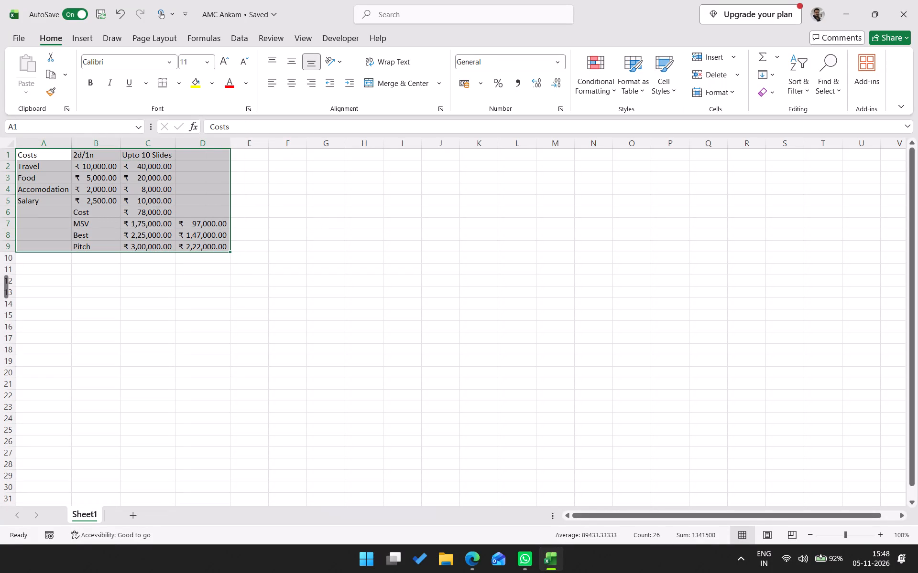
pyautogui.hotkey('ctrl', 'c')
pyautogui.click(53, 282)
pyautogui.hotkey('ctrl', 'v')
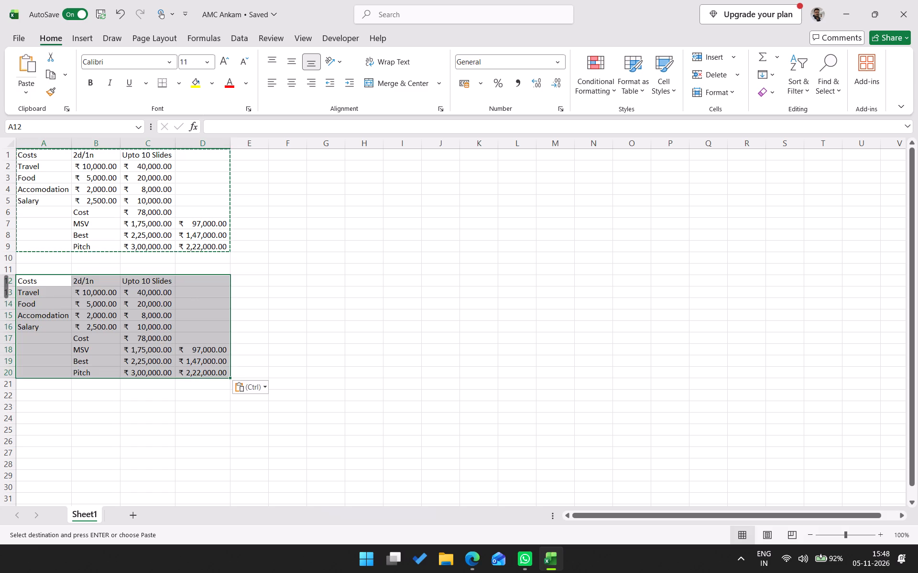
pyautogui.click(317, 334)
pyautogui.press('Escape')
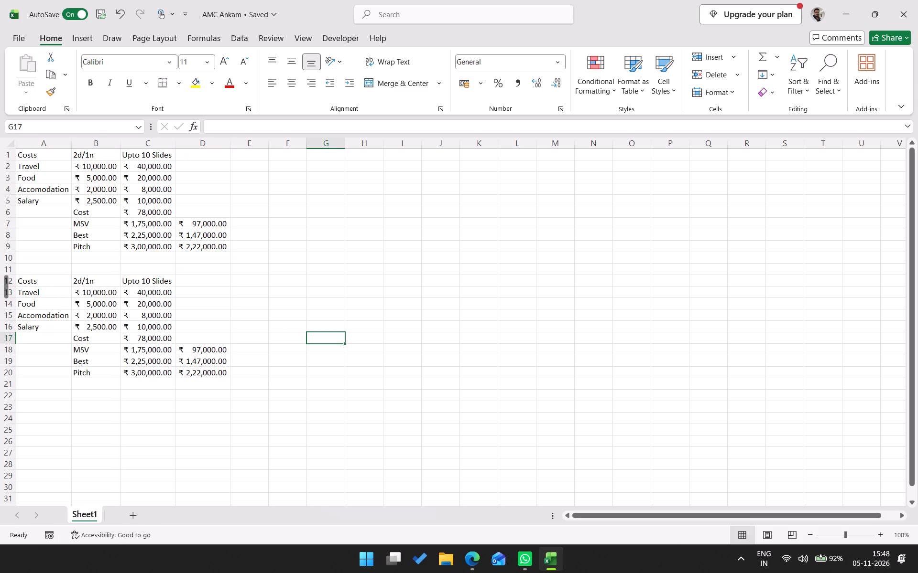
# Change the trip duration heading in B12 of the copied block to 5d/4n.
pyautogui.click(77, 279)
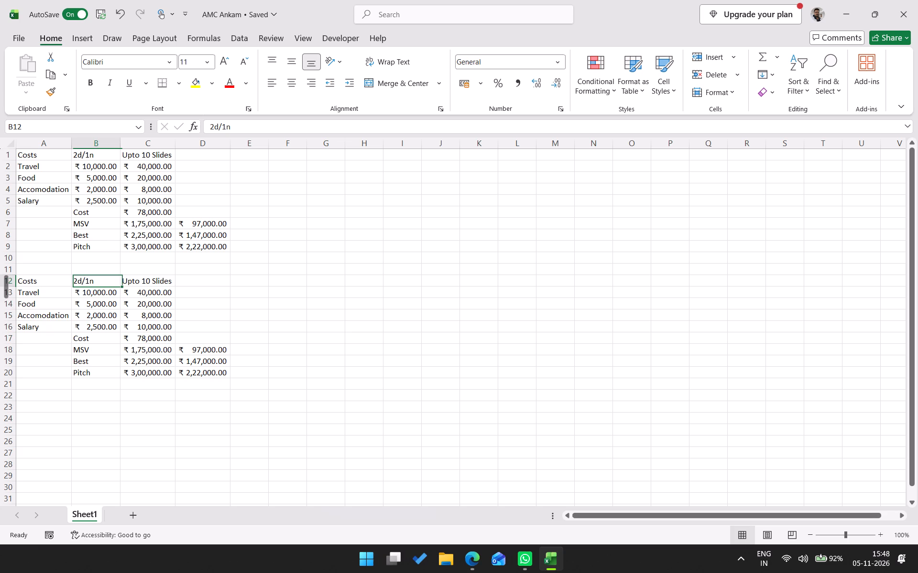
pyautogui.write('5d')
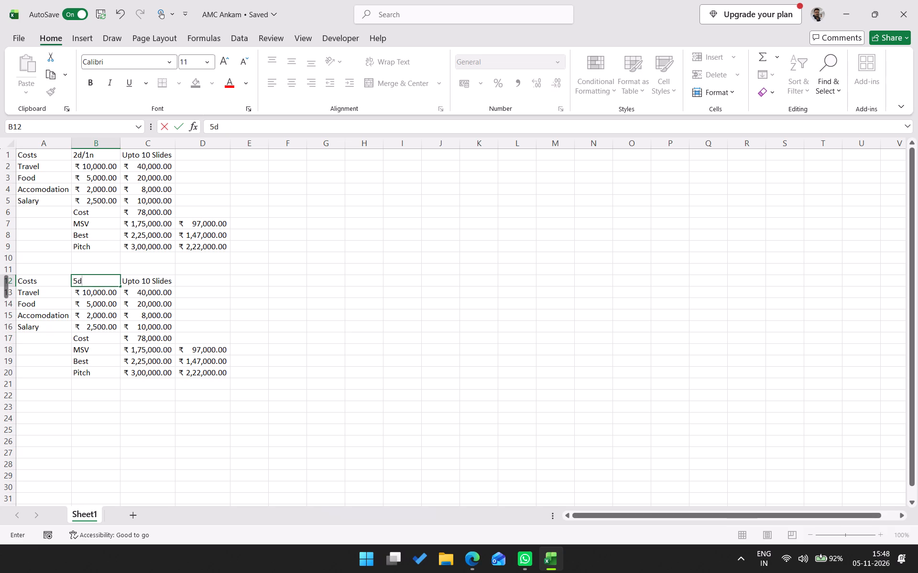
pyautogui.write('/4n')
pyautogui.press('Return')
pyautogui.press('Right')
pyautogui.press('Up')
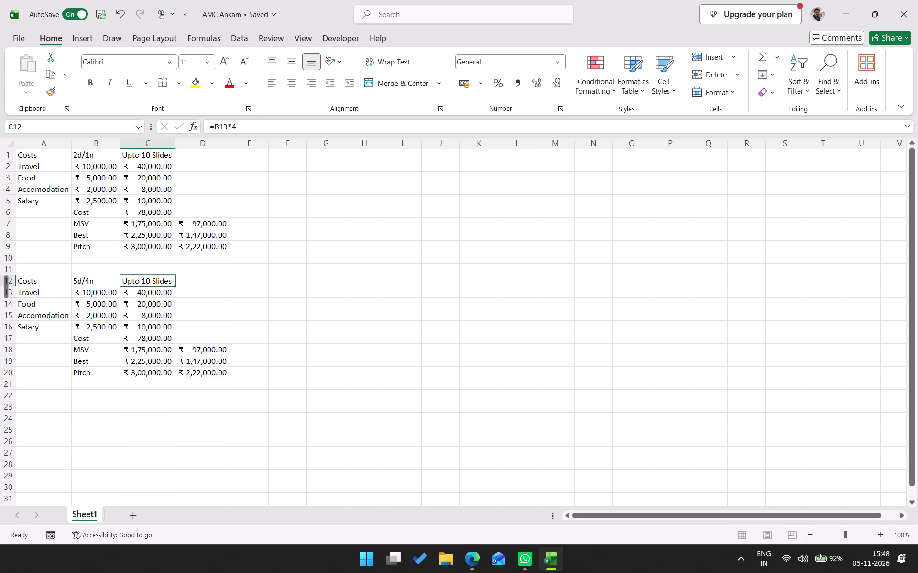
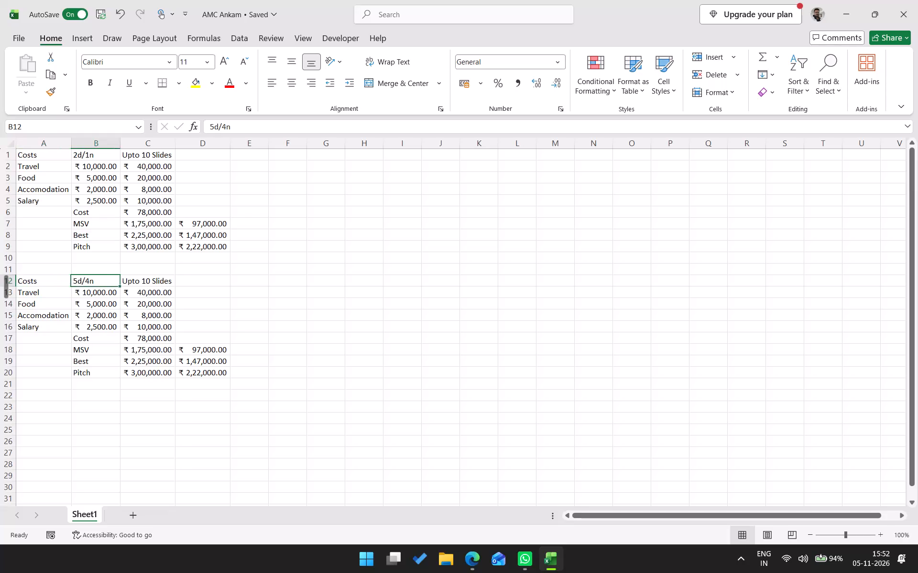
# Change the trip duration heading in B12 of the second block to 4d/3n.
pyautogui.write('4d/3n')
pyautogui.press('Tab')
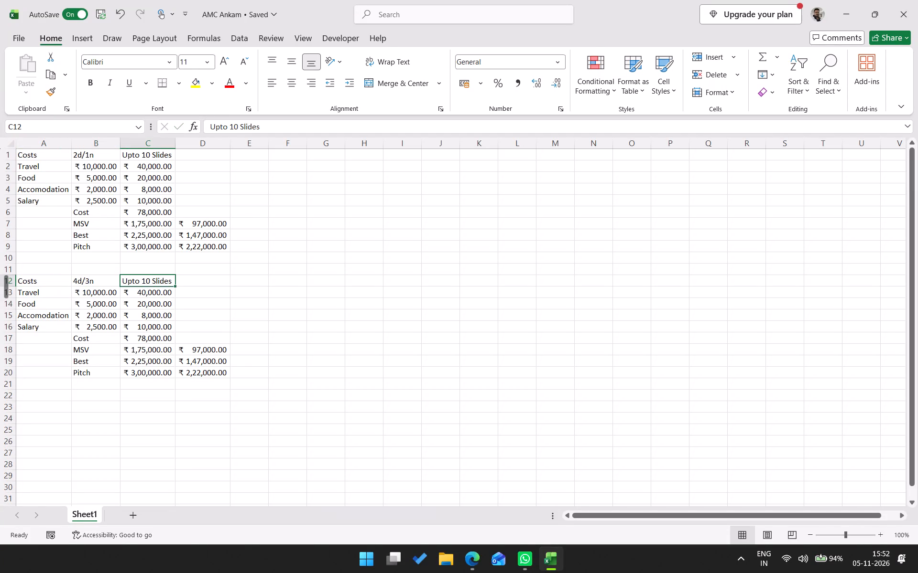
# Edit the slide note in C12 of the second block to read "Upto 20 Slides".
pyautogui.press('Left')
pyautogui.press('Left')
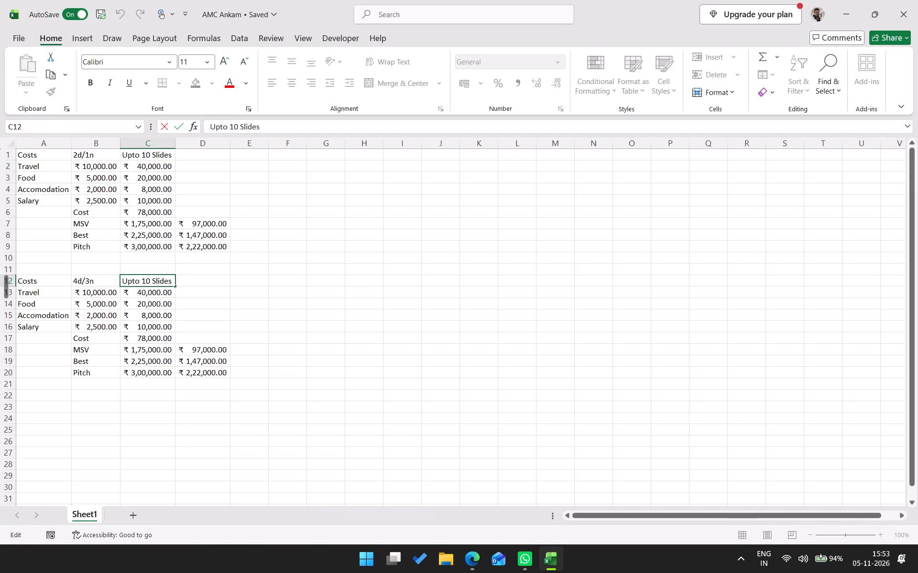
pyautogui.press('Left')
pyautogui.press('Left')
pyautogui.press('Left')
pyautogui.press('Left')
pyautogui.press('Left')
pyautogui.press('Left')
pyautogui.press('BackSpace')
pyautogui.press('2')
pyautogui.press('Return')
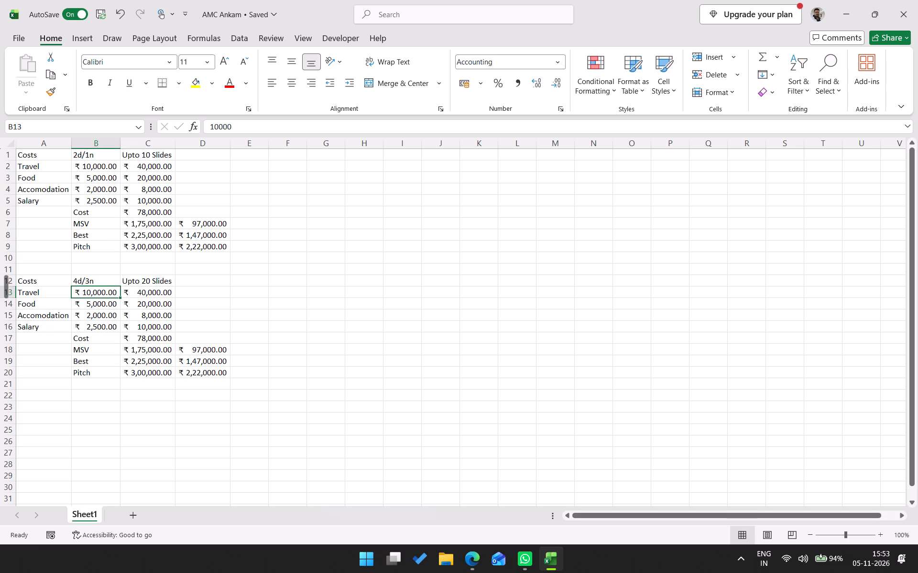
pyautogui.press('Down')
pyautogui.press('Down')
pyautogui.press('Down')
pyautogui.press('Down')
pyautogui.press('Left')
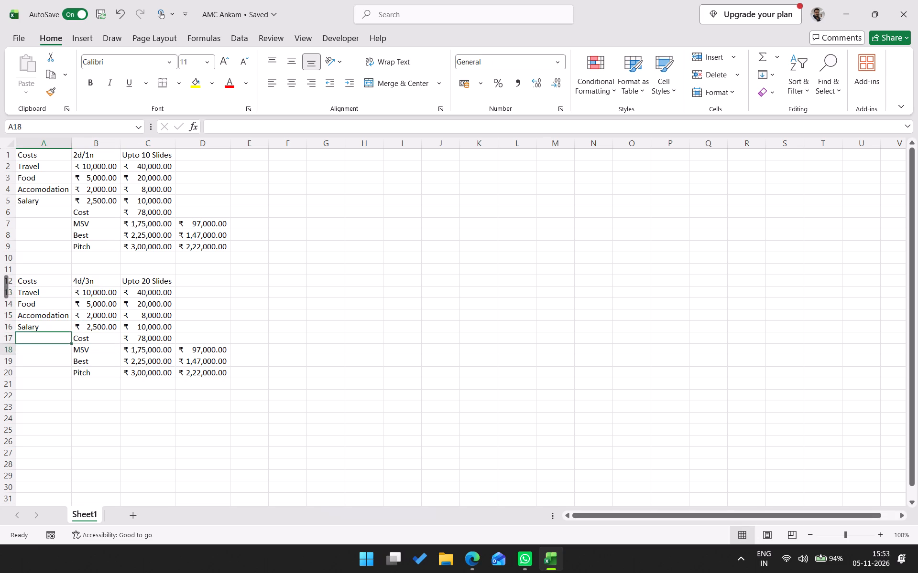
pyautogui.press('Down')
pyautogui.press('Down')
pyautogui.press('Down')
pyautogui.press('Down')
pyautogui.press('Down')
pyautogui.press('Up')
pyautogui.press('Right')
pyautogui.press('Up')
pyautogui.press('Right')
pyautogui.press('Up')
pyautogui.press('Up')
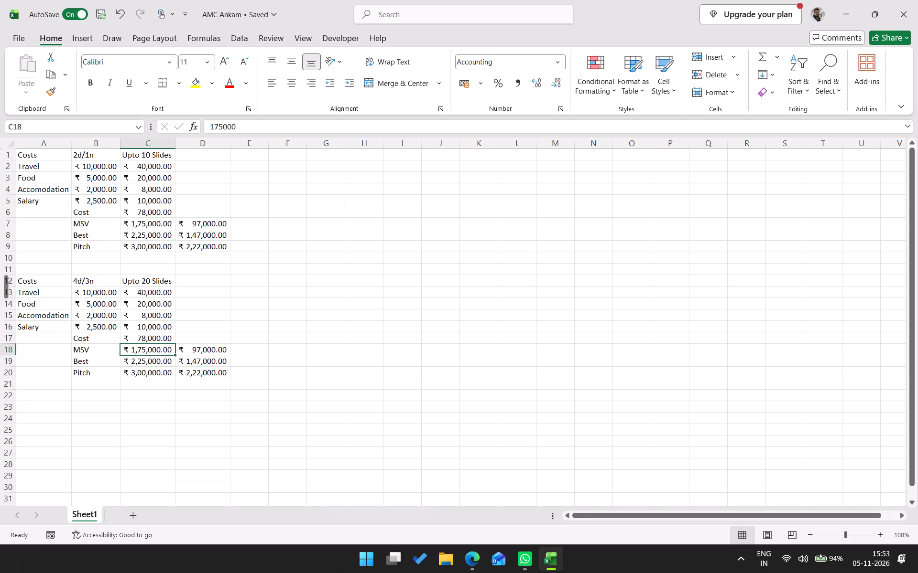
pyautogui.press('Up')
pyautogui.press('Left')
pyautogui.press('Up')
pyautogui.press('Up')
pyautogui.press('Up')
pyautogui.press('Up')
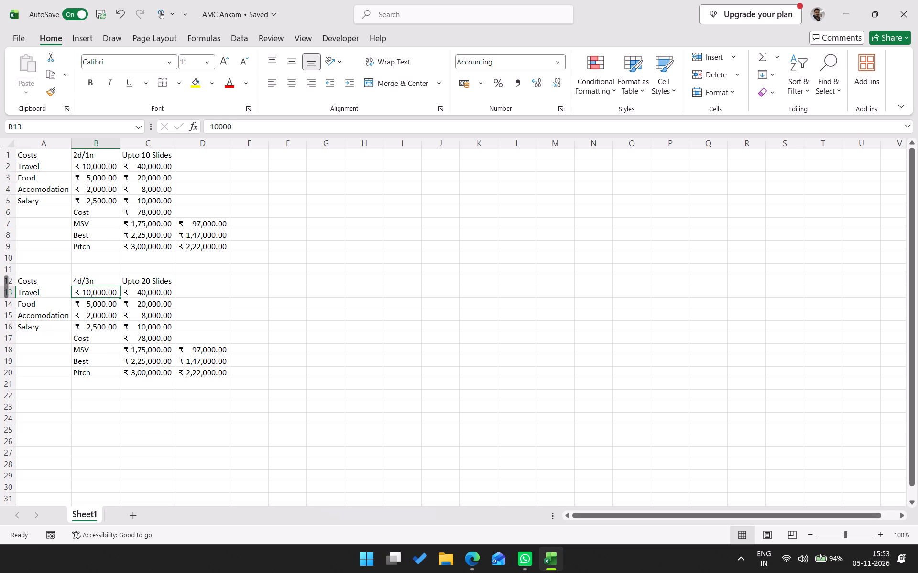
# Set the Food cost in B14 of the 4d/3n block to 10,000, replacing a 100000 entry by filling down from Travel.
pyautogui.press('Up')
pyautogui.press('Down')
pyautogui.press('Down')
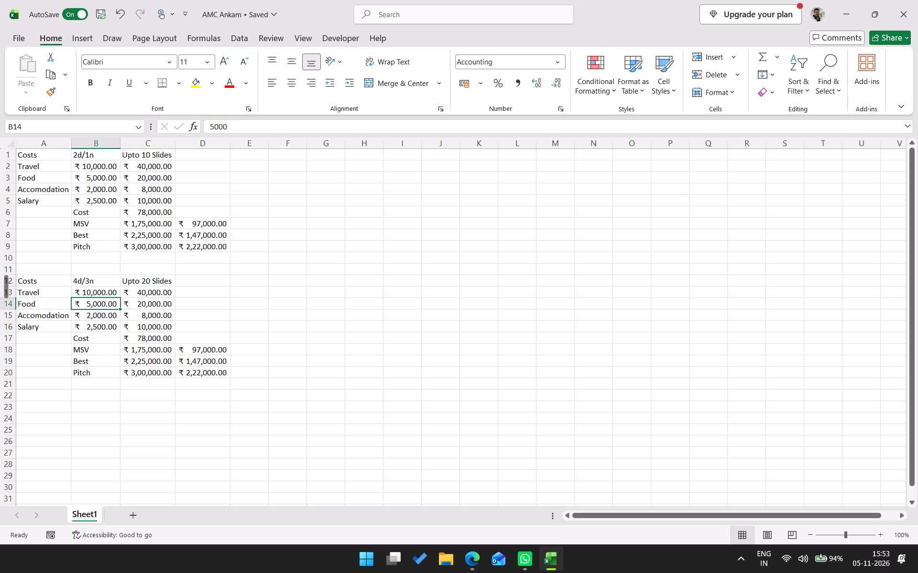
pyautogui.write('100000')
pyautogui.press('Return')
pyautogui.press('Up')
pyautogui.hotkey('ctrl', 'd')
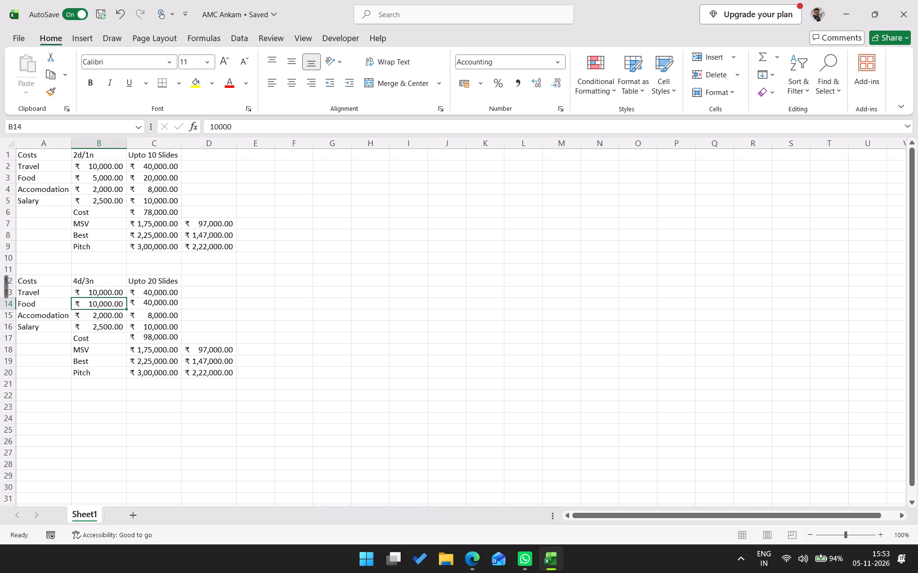
# Set the 4d/3n block's Accomodation cost in B15 to 4000 and Salary cost in B16 to 5000.
pyautogui.click(105, 314)
pyautogui.write('4000')
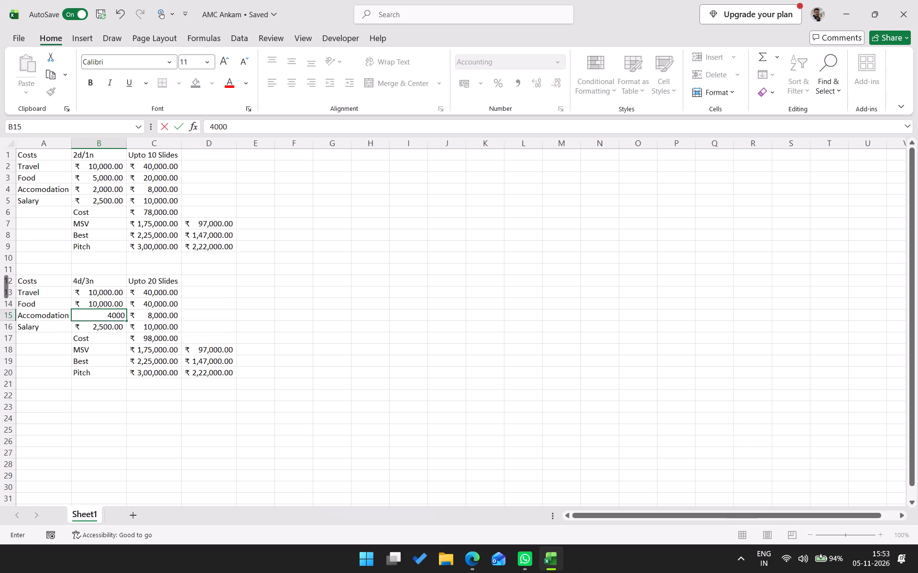
pyautogui.press('Return')
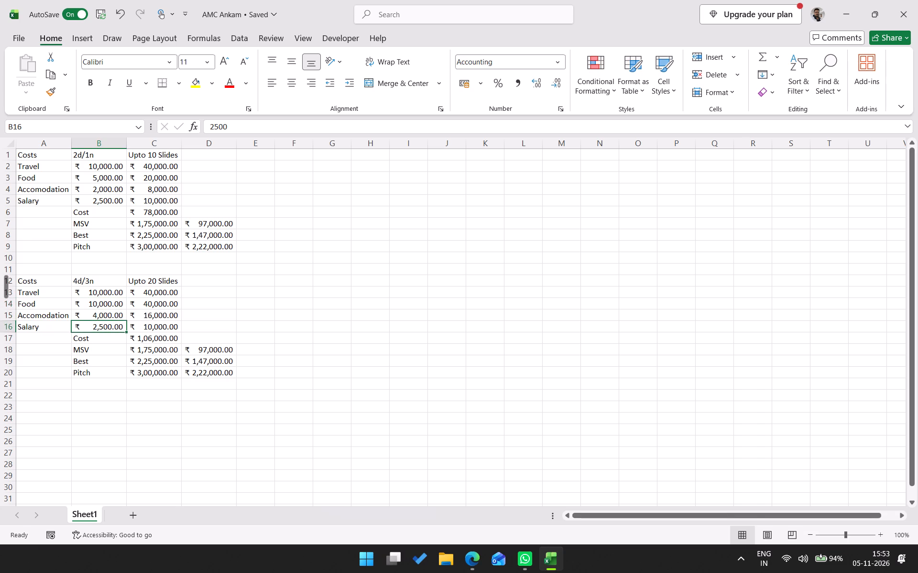
pyautogui.write('50000')
pyautogui.press('BackSpace')
pyautogui.press('Return')
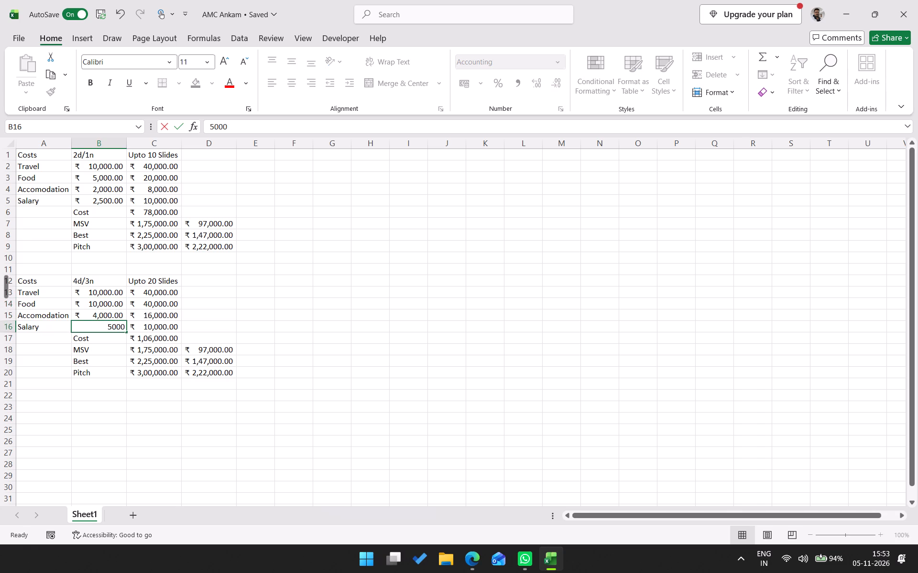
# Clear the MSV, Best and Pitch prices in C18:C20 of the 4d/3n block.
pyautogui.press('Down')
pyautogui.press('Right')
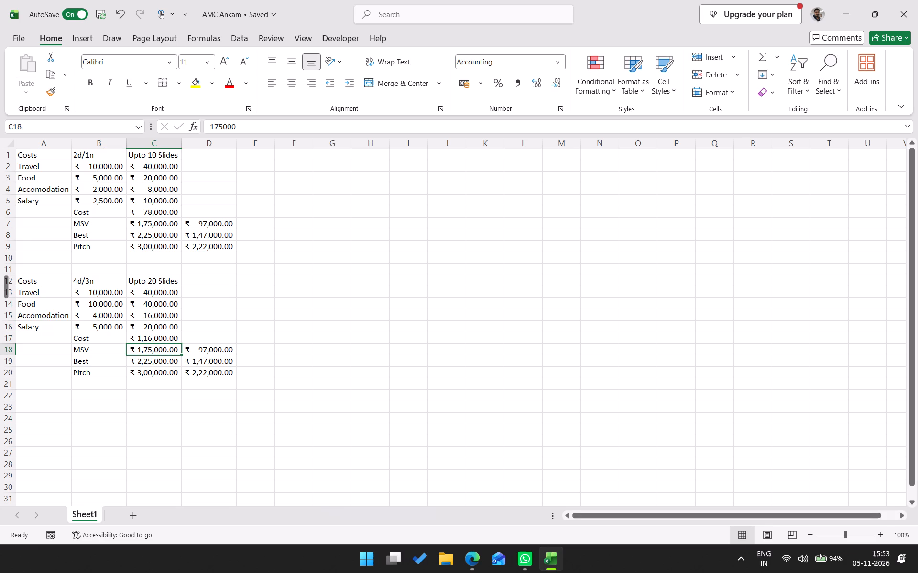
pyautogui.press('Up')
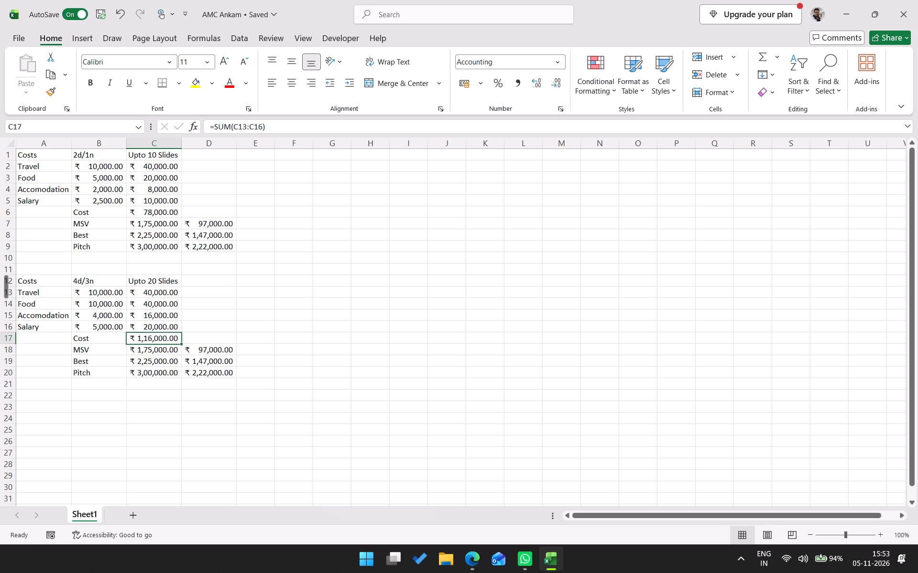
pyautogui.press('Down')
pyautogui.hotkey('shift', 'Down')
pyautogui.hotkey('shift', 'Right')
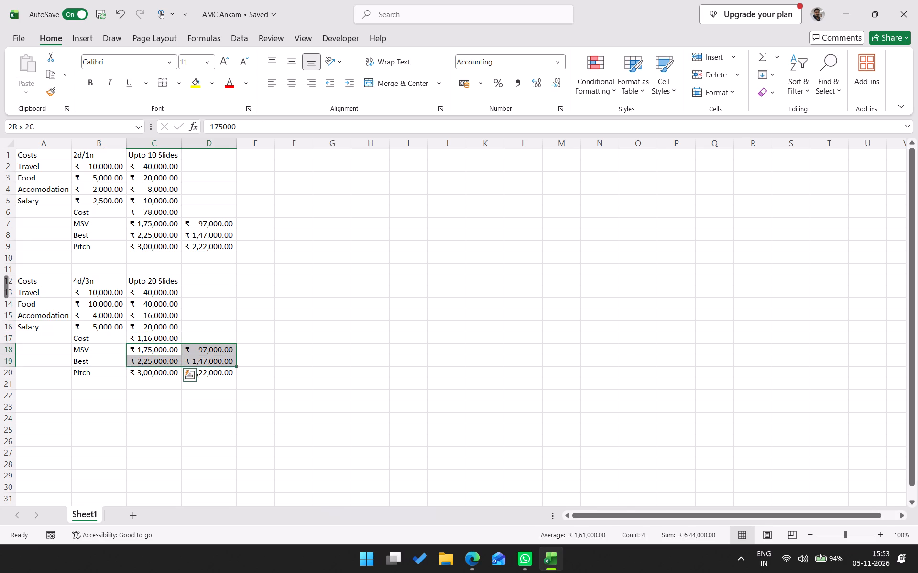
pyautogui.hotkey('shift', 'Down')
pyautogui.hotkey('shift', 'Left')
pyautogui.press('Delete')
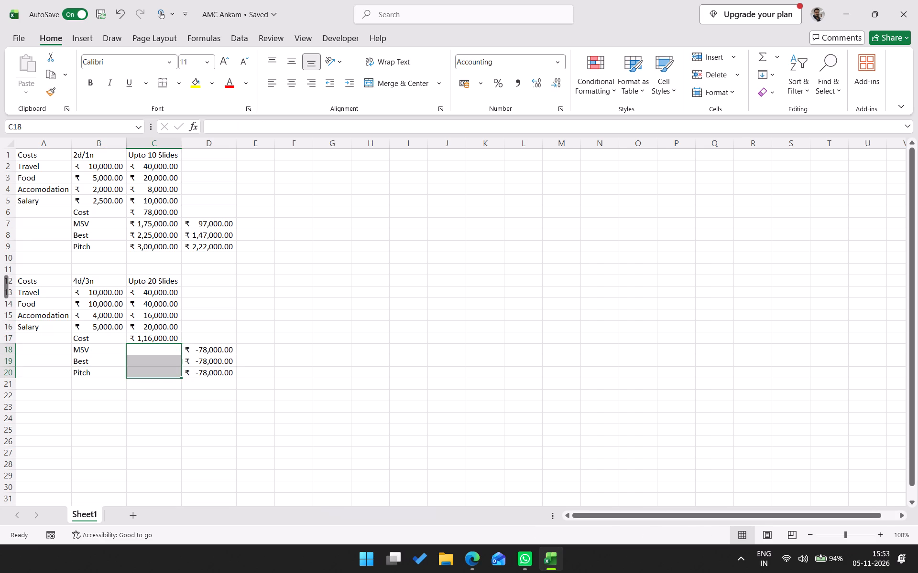
# Set the Salary cost in B5 of the 2d/1n block to 12500.
pyautogui.press('Up')
pyautogui.press('Up')
pyautogui.press('Left')
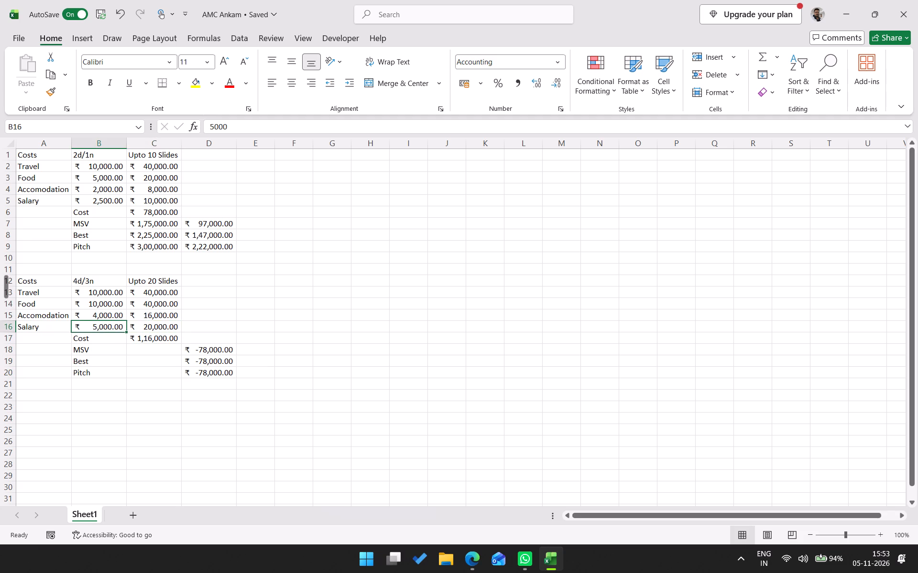
pyautogui.click(108, 202)
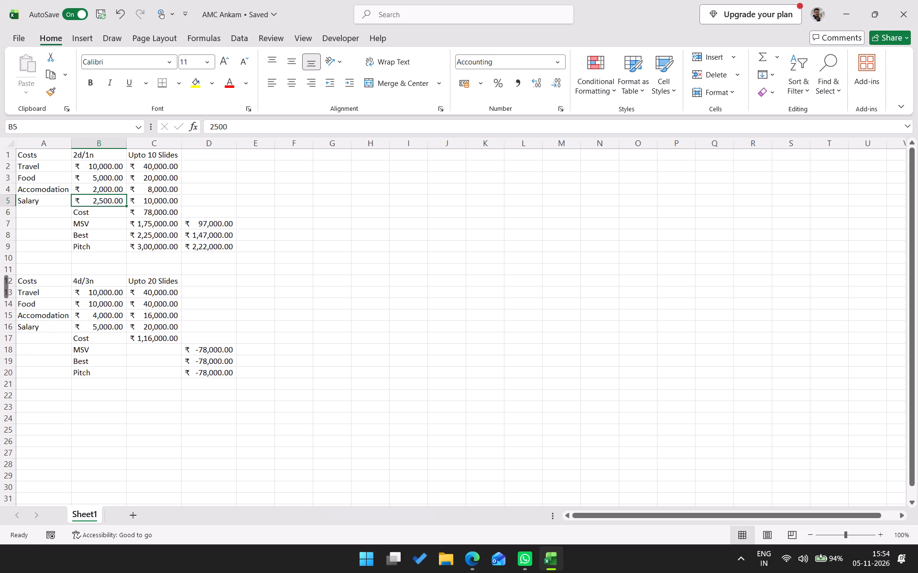
pyautogui.write('12500')
pyautogui.press('Return')
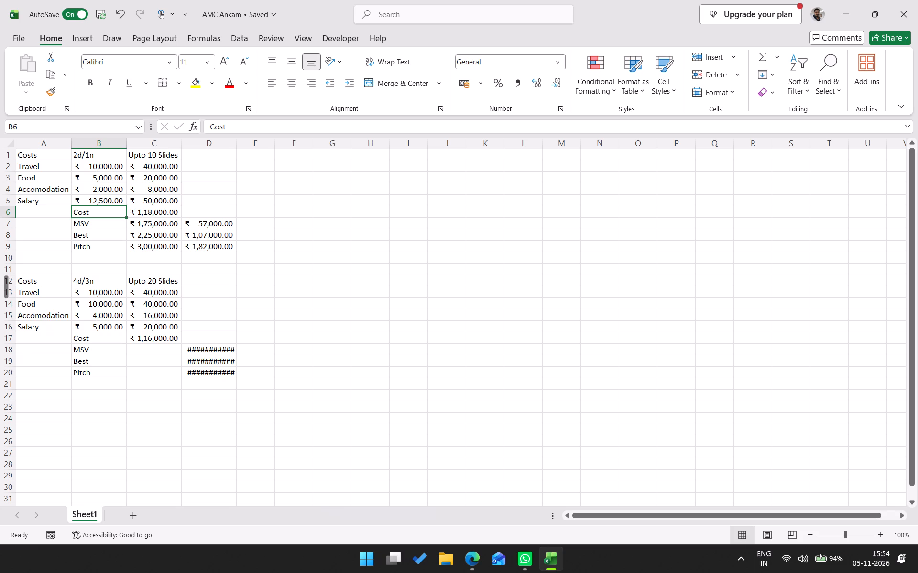
# Replace the 2d/1n Pitch price in C9 with the formula =C6*3, three times the cost.
pyautogui.click(168, 200)
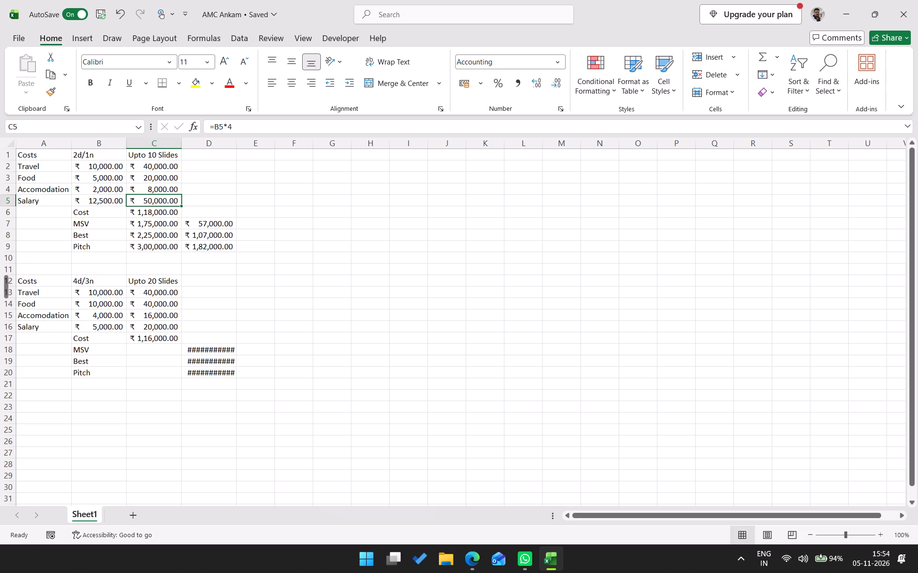
pyautogui.click(162, 212)
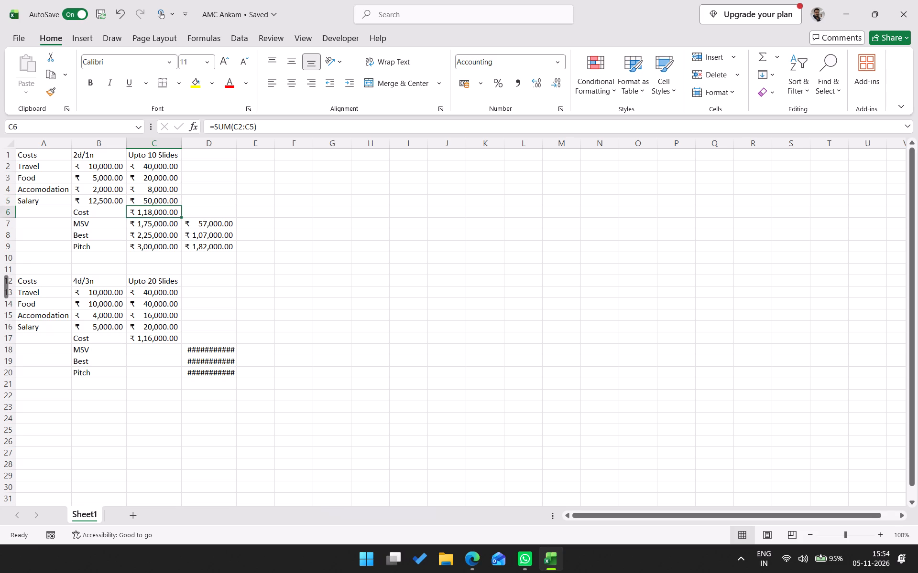
pyautogui.click(153, 245)
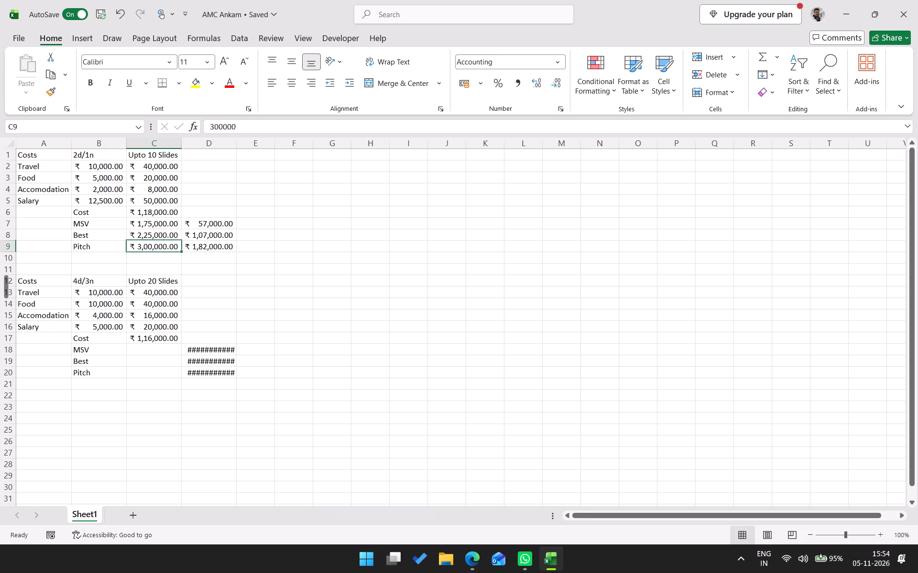
pyautogui.click(162, 210)
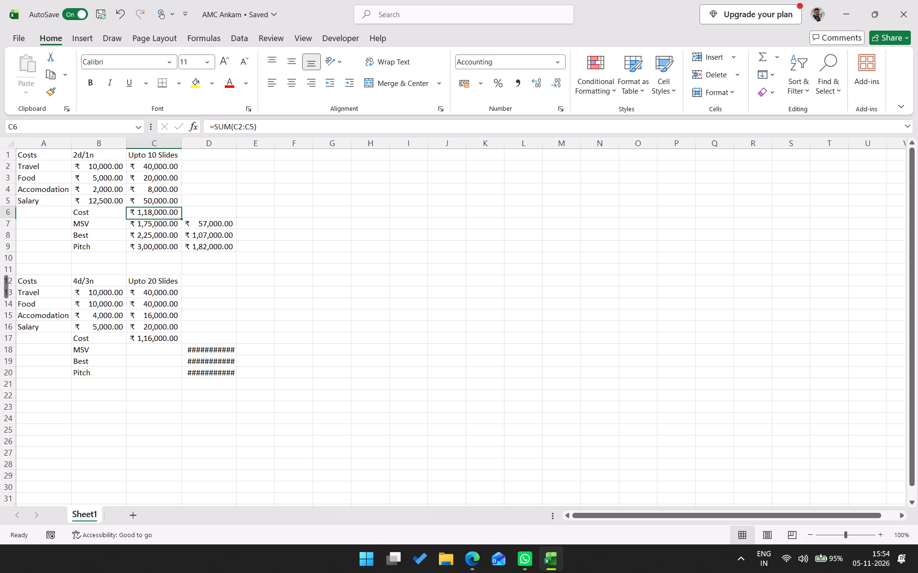
pyautogui.click(159, 243)
pyautogui.press('=')
pyautogui.press('Up')
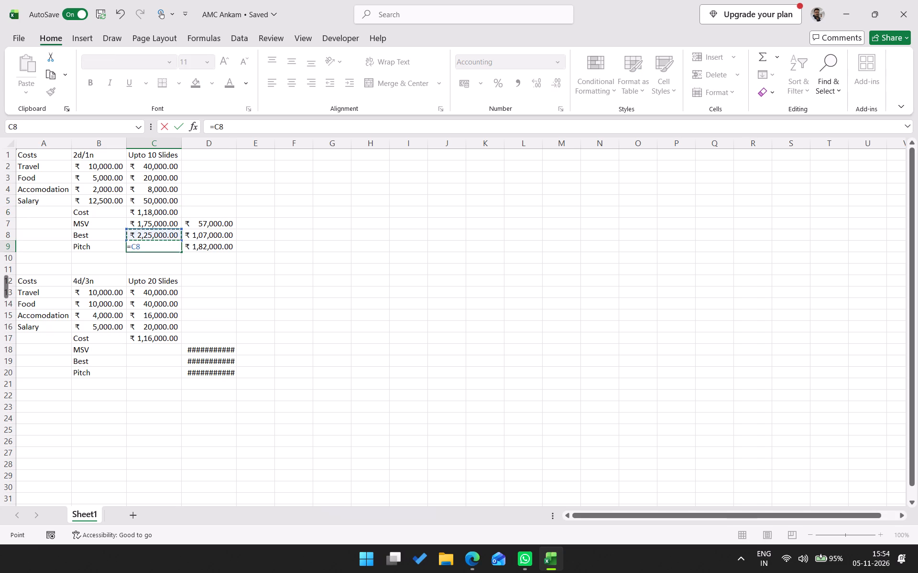
pyautogui.press('Up')
pyautogui.press('Up')
pyautogui.write('*3')
pyautogui.press('Return')
# Replace the 2d/1n Best price in C8 with the formula =C6*2.5.
pyautogui.press('Up')
pyautogui.press('Up')
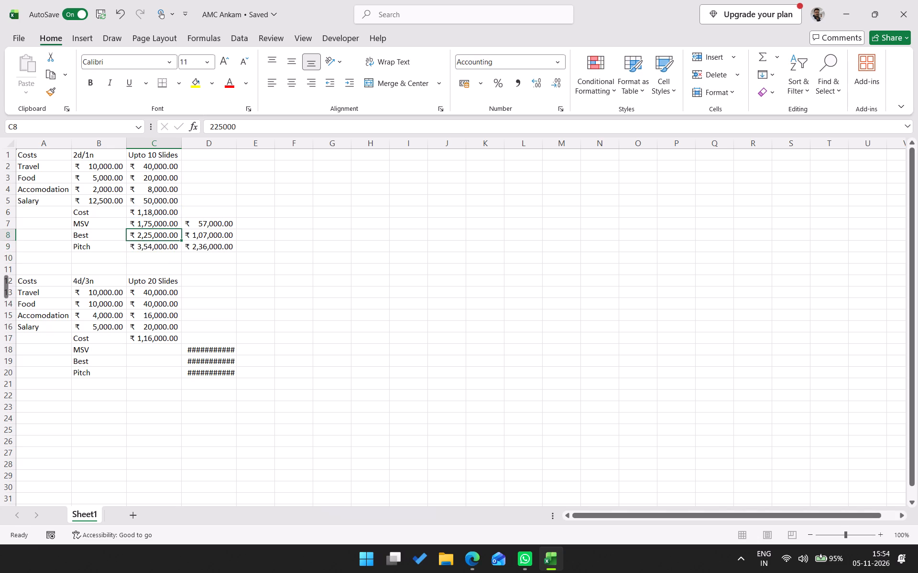
pyautogui.press('=')
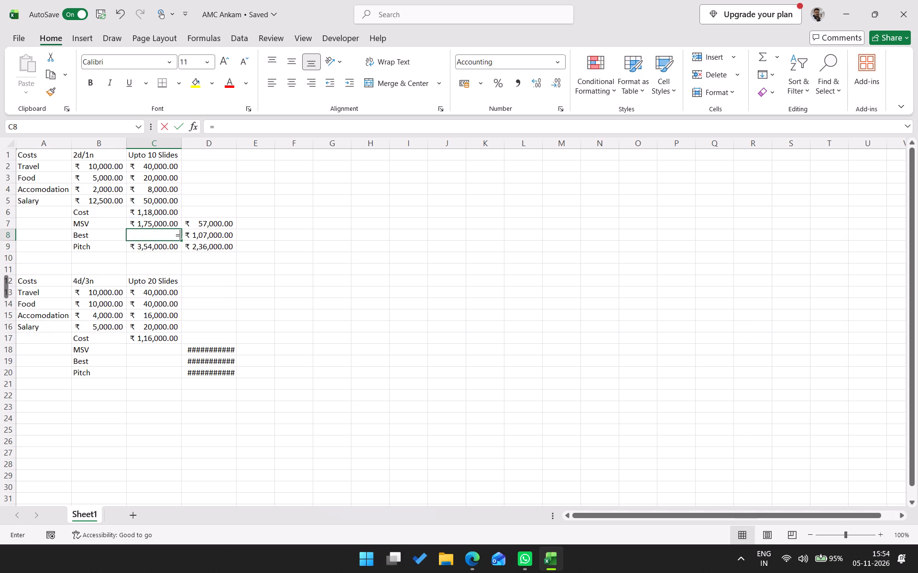
pyautogui.press('Up')
pyautogui.press('Up')
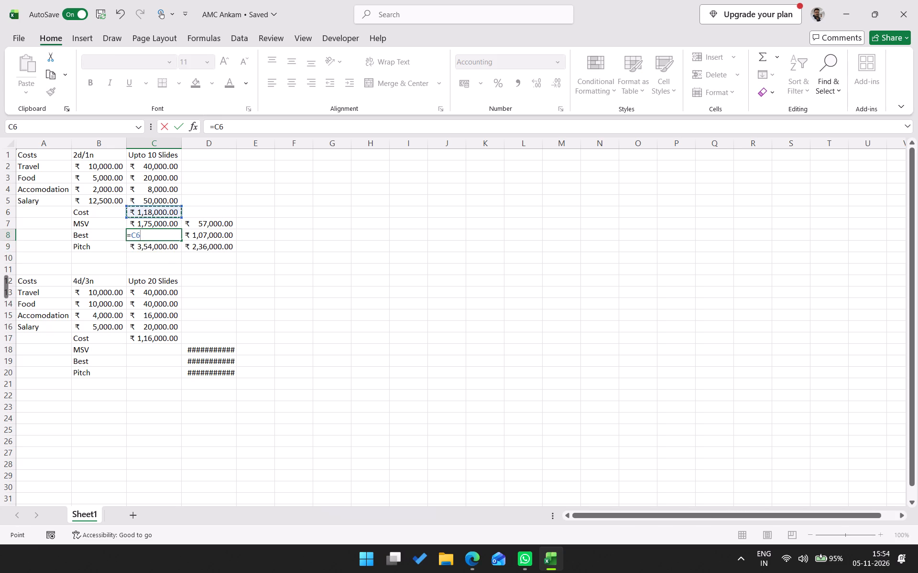
pyautogui.write('*2.5')
pyautogui.press('Return')
# Replace the 2d/1n MSV price in C7 with the formula =C6*2.
pyautogui.press('Up')
pyautogui.press('Up')
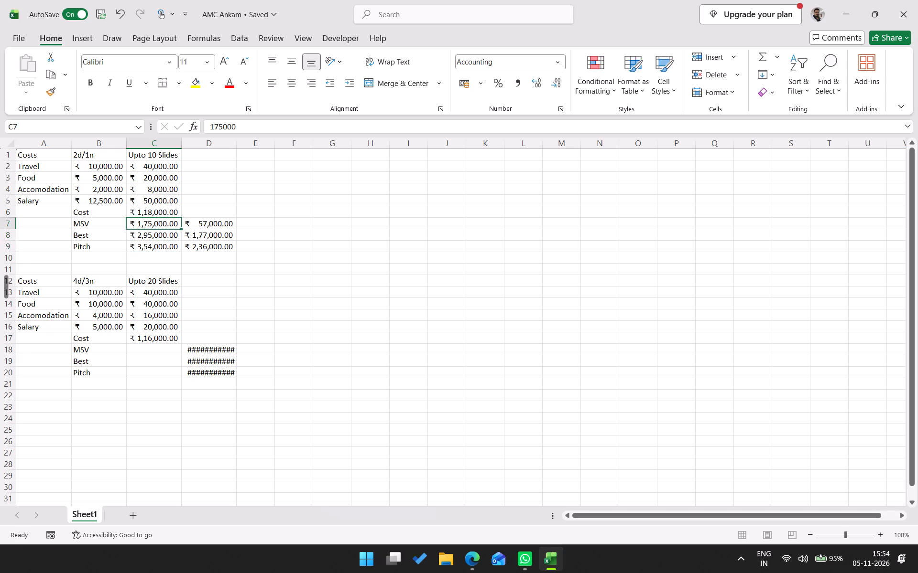
pyautogui.press('=')
pyautogui.press('Up')
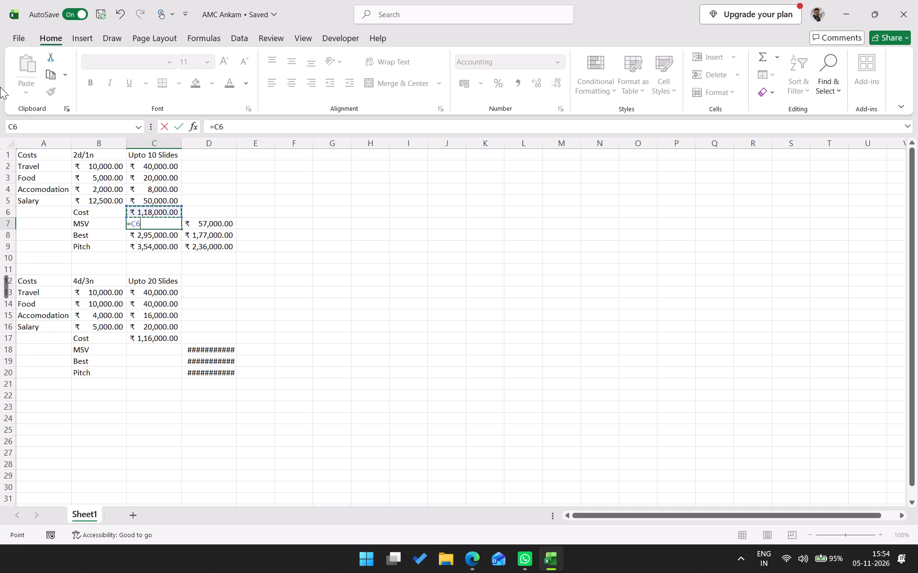
pyautogui.write('*2')
pyautogui.press('Return')
pyautogui.press('Up')
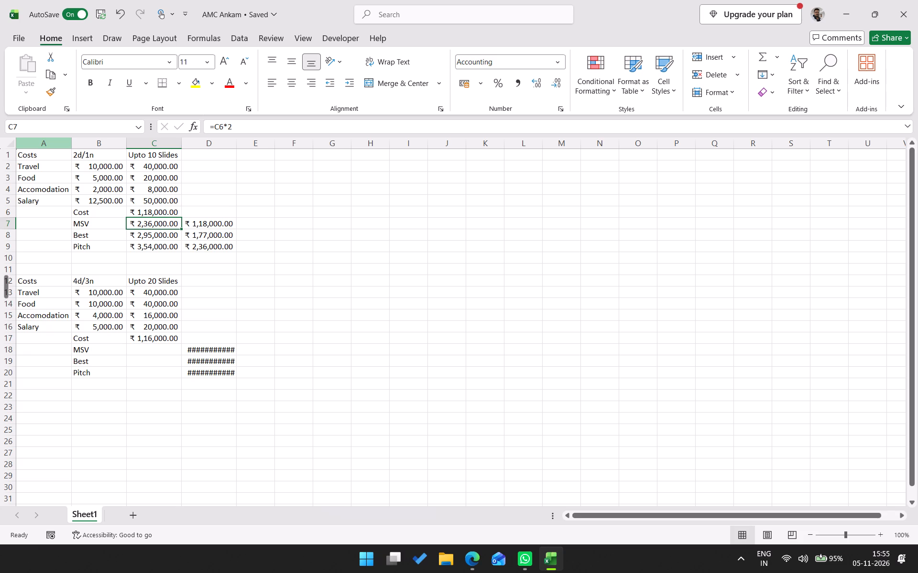
# Copy the 2d/1n price and margin formulas in C7:D9 into the 4d/3n block starting at C18.
pyautogui.moveTo(153, 224); pyautogui.dragTo(202, 252)
pyautogui.keyDown('shift'); pyautogui.click(203, 249); pyautogui.keyUp('shift')
pyautogui.hotkey('ctrl', 'c')
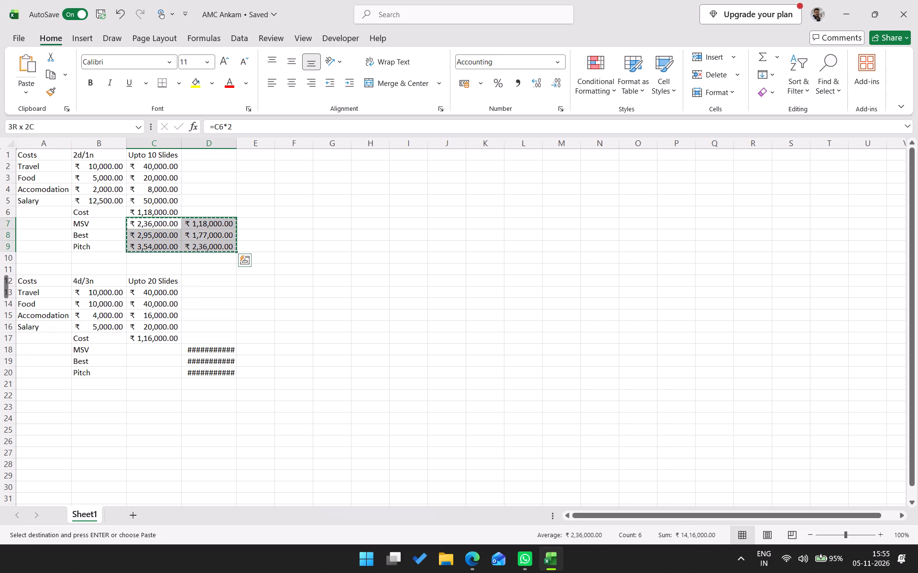
pyautogui.click(155, 348)
pyautogui.hotkey('ctrl', 'v')
pyautogui.click(267, 340)
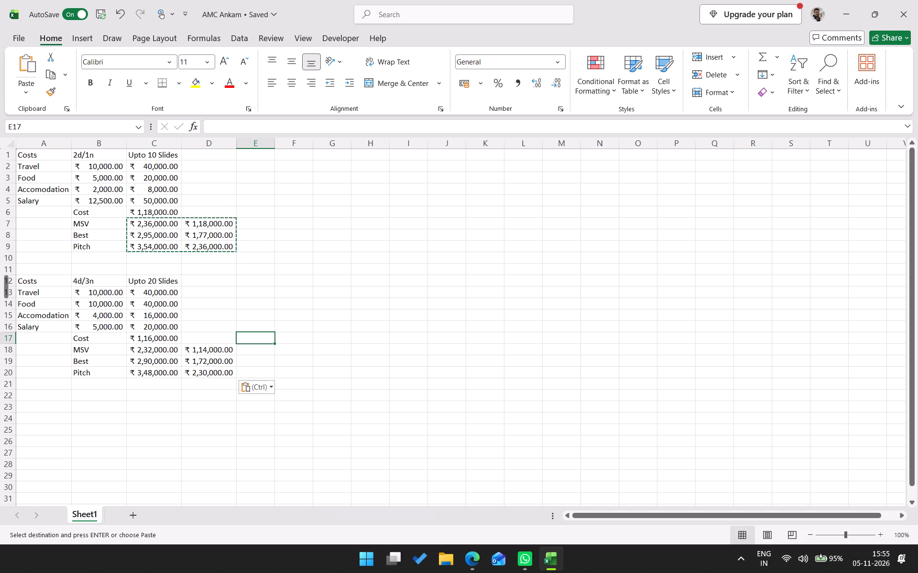
pyautogui.press('Escape')
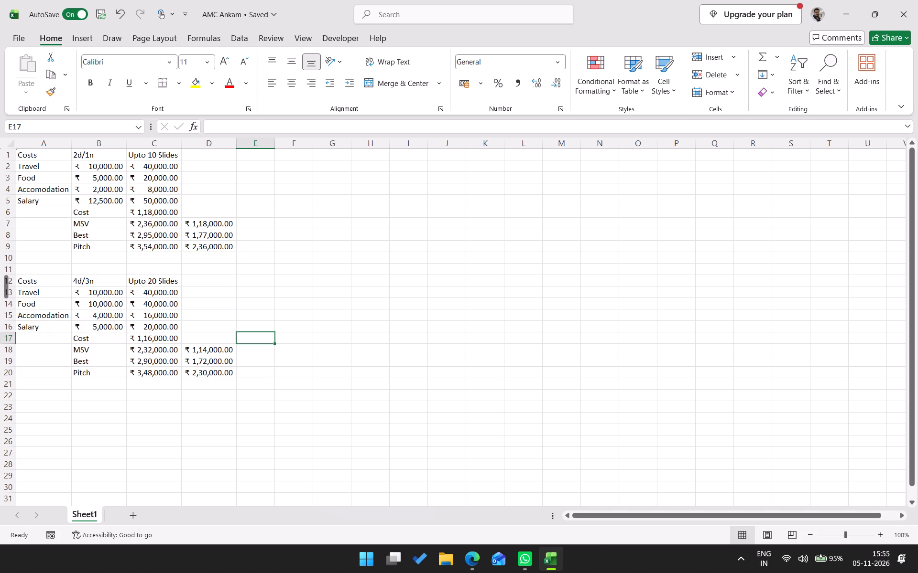
# Set the 4d/3n Salary cost in B16 to 20000 and save the workbook.
pyautogui.click(103, 325)
pyautogui.press('2')
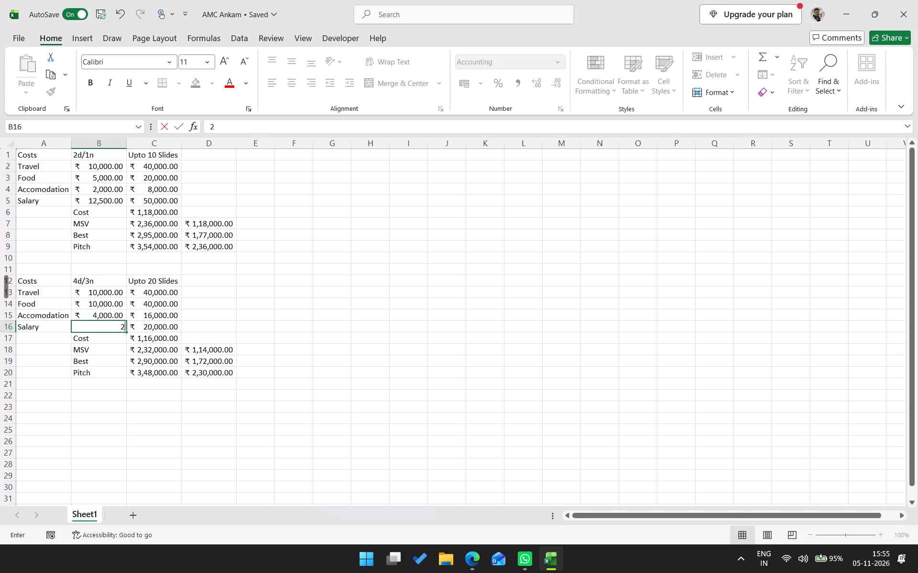
pyautogui.write('000')
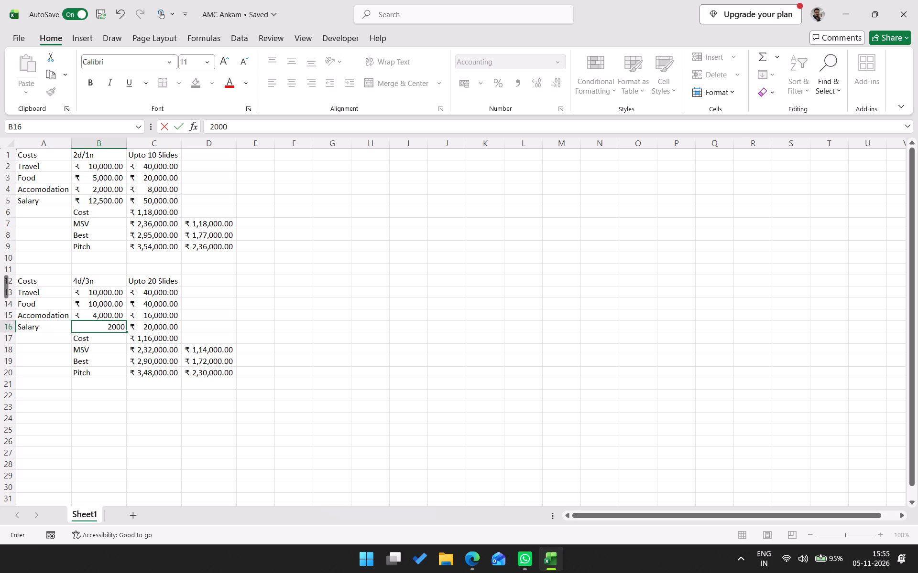
pyautogui.press('BackSpace')
pyautogui.press('BackSpace')
pyautogui.press('BackSpace')
pyautogui.press('BackSpace')
pyautogui.write('20000')
pyautogui.press('Return')
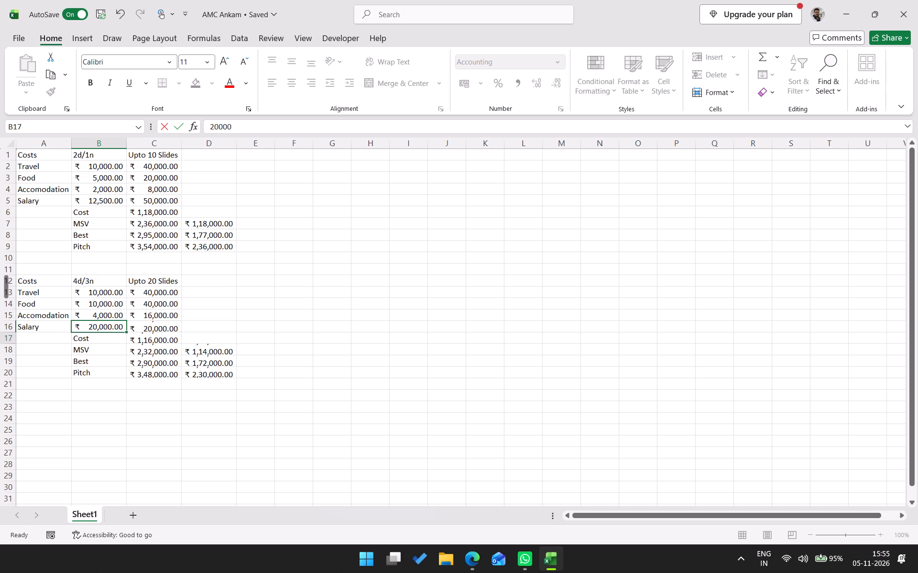
pyautogui.hotkey('ctrl', 's')
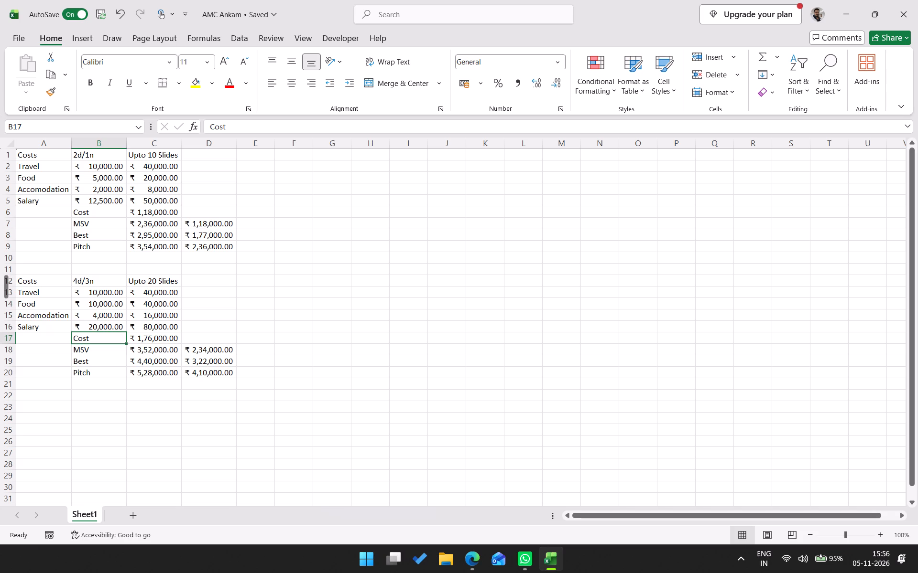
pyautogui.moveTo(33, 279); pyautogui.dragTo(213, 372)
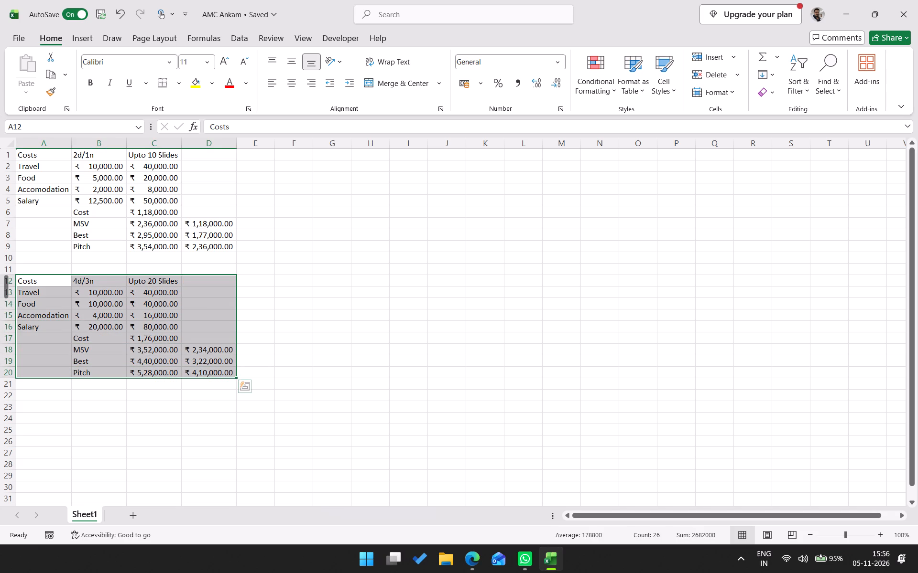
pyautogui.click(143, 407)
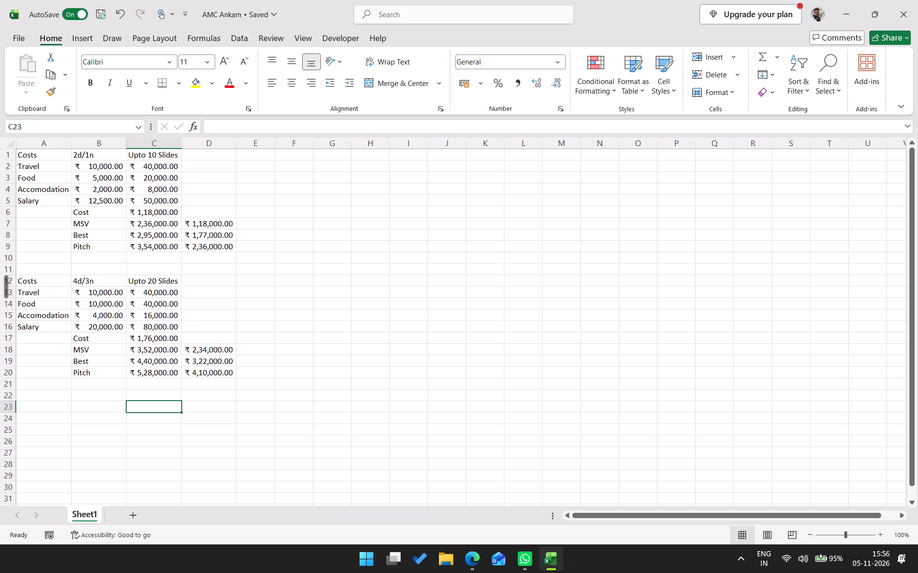
# Enter the label "total days" in E1, in the 2d/1n block's header row, and move to F1 beside it.
pyautogui.click(266, 154)
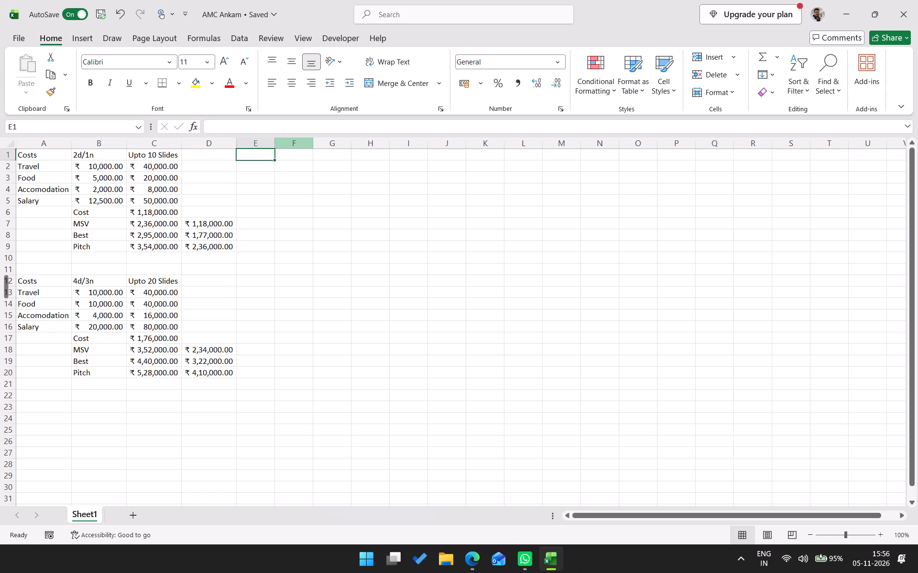
pyautogui.write('toda')
pyautogui.press('BackSpace')
pyautogui.press('BackSpace')
pyautogui.write('tal')
pyautogui.press('space')
pyautogui.write('days')
pyautogui.press('Return')
pyautogui.press('Right')
pyautogui.press('Up')
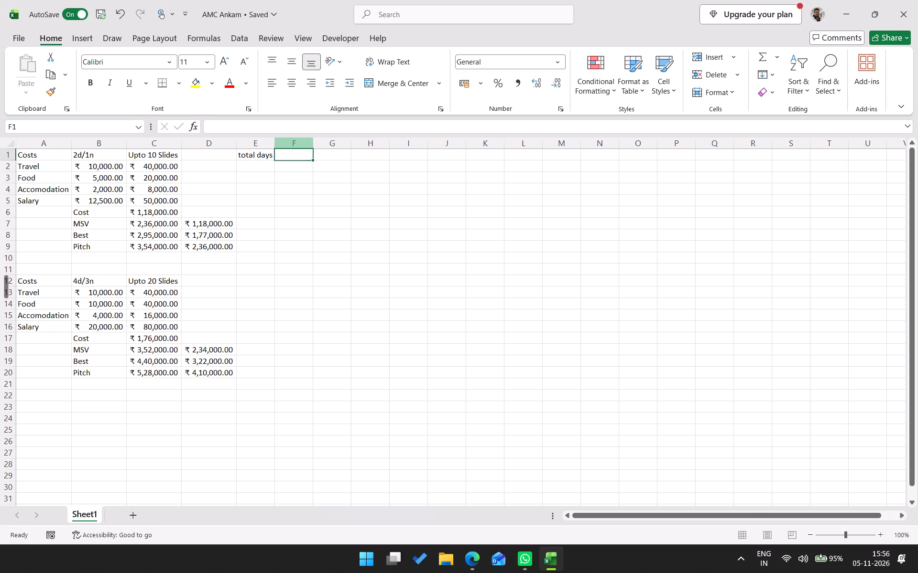
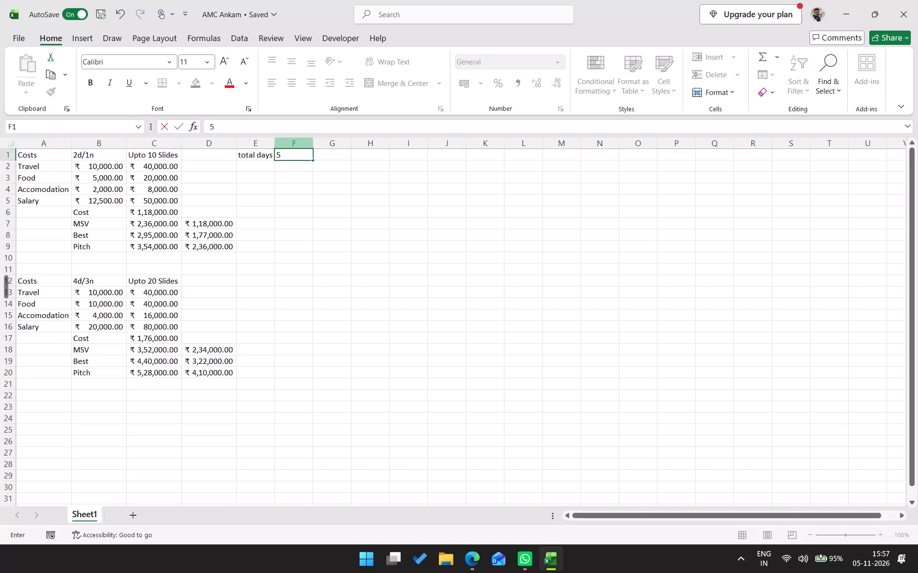
# Commit 5 as the 2d/1n total days value in F1.
pyautogui.press('Return')
# Replace the 2d/1n Food cost in B3 with the formula =1000*F1, linking it to the total days.
pyautogui.press('Left')
pyautogui.press('Left')
pyautogui.press('Left')
pyautogui.press('Down')
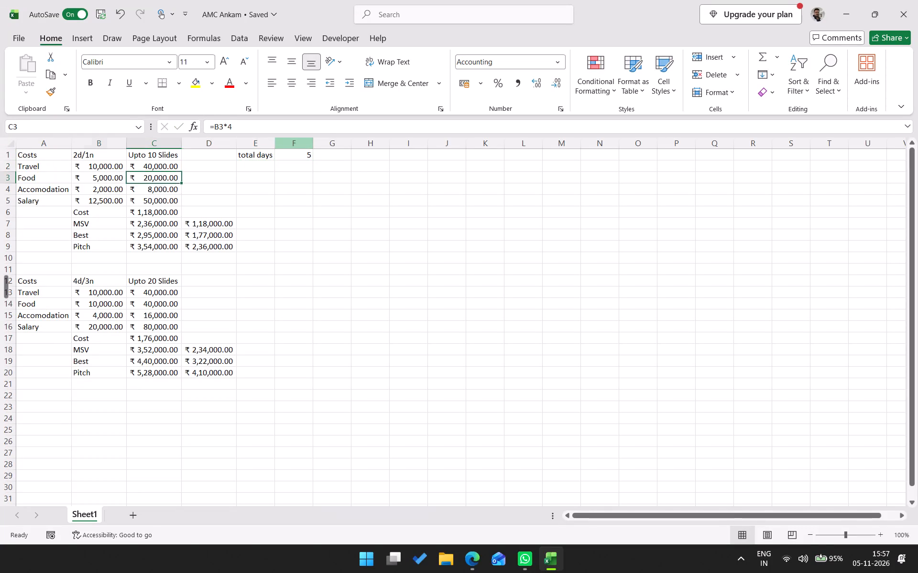
pyautogui.press('Left')
pyautogui.press('=')
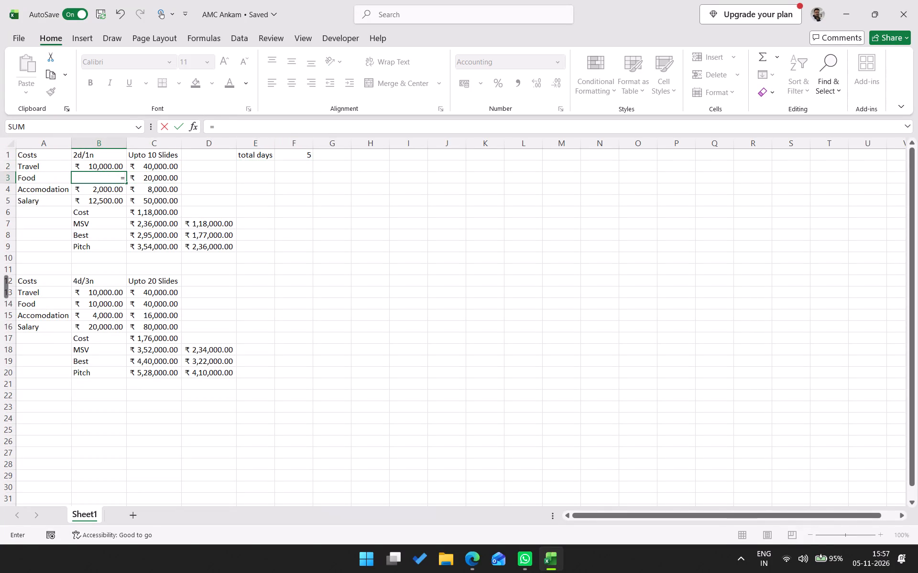
pyautogui.write('1000')
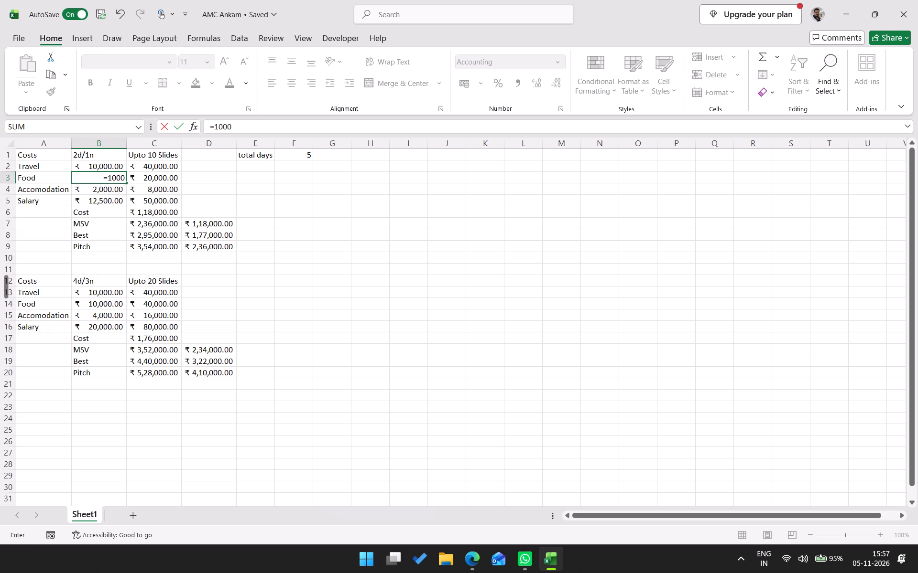
pyautogui.hotkey('shift', '*')
pyautogui.scroll(1, 301, 153)
pyautogui.click(301, 153)
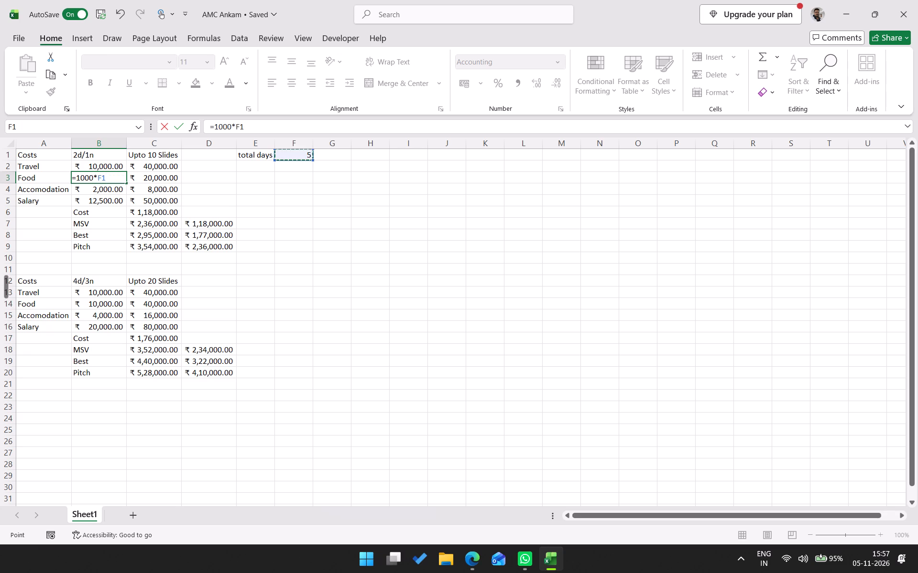
pyautogui.press('Return')
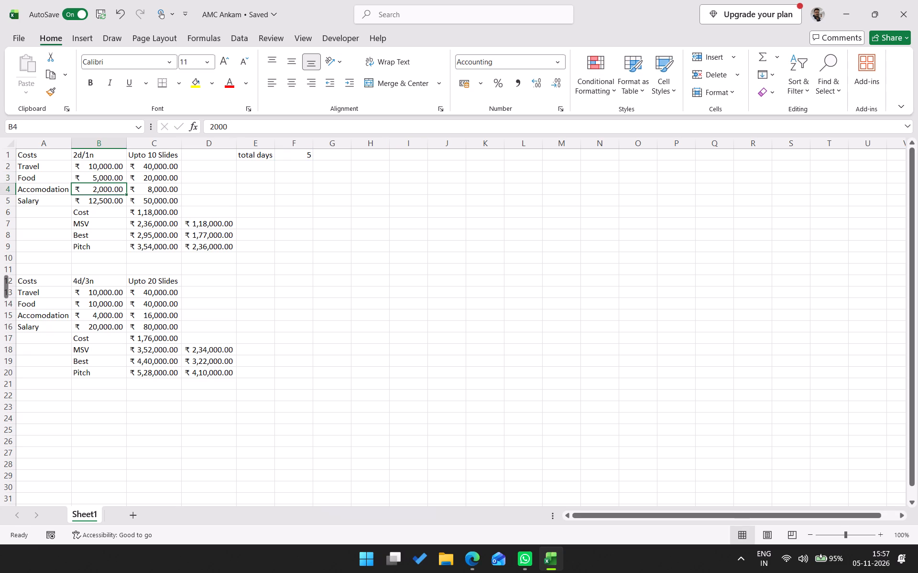
# Add the label "acc" in E2 below total days and enter 1 beside it in F2.
pyautogui.click(260, 167)
pyautogui.write('acc')
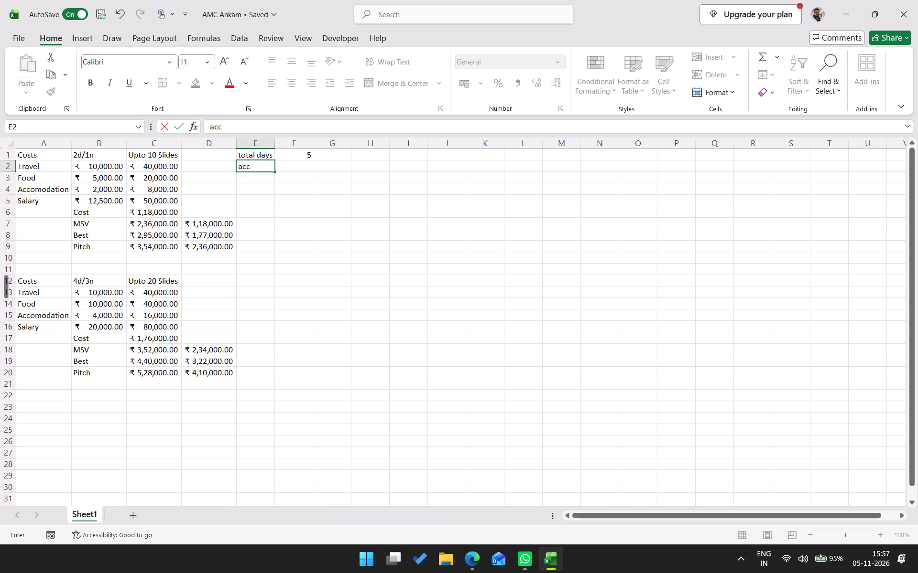
pyautogui.press('Tab')
pyautogui.press('2')
pyautogui.press('BackSpace')
pyautogui.press('1')
pyautogui.press('Return')
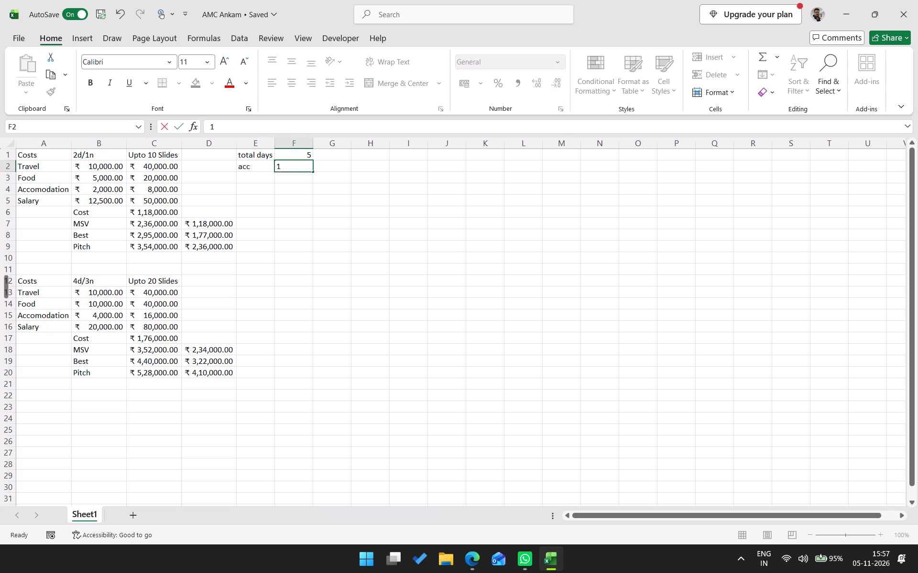
# Replace the 2d/1n Accomodation cost in B4 with the formula =2000*F2, linking it to the acc value.
pyautogui.click(102, 187)
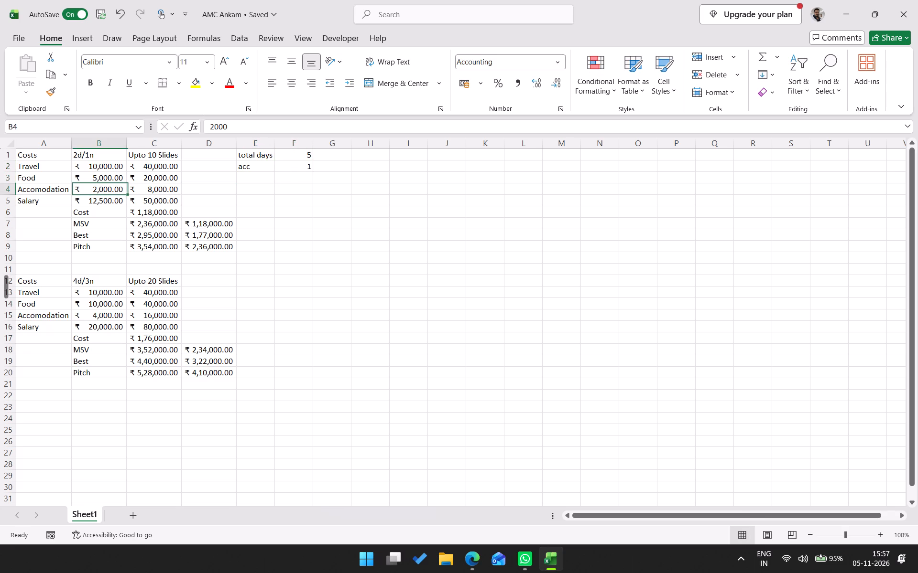
pyautogui.write('=2000*')
pyautogui.click(292, 168)
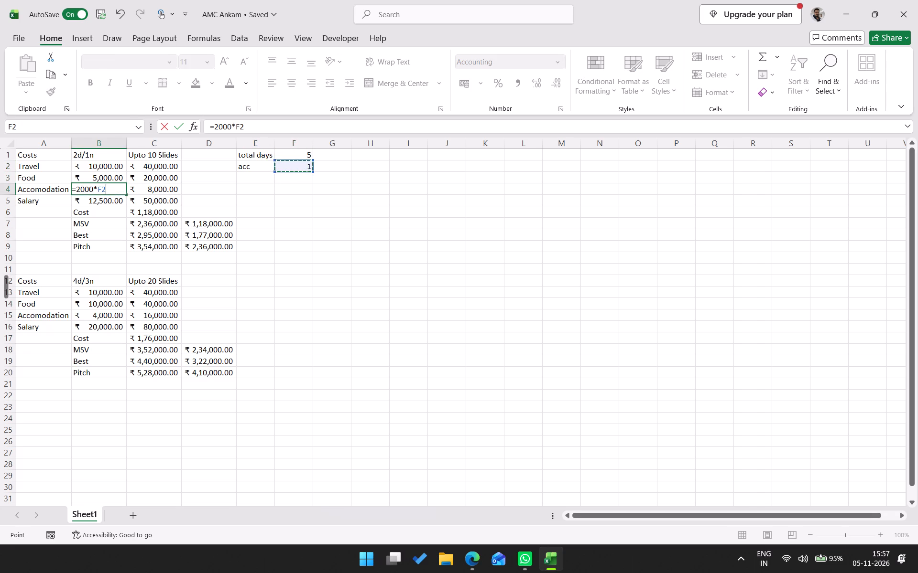
pyautogui.press('Return')
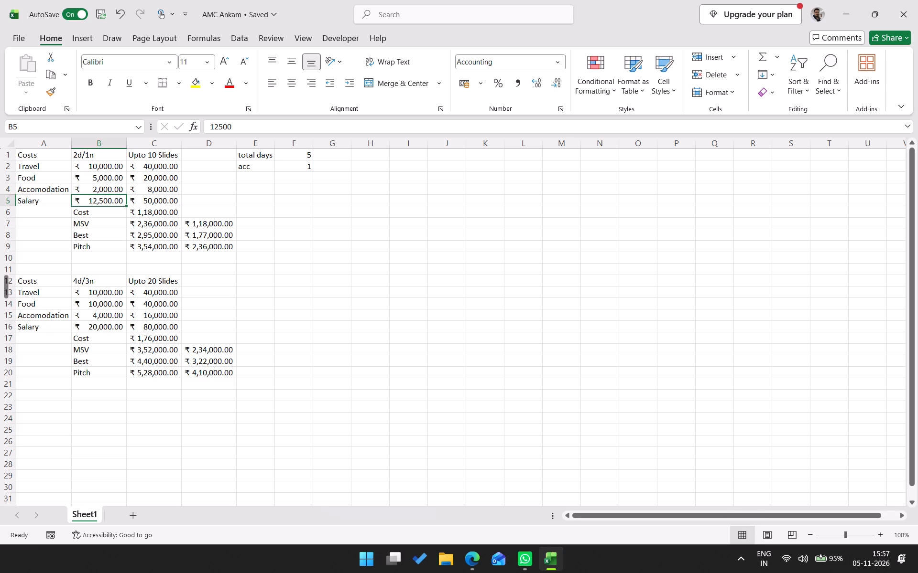
pyautogui.click(99, 190)
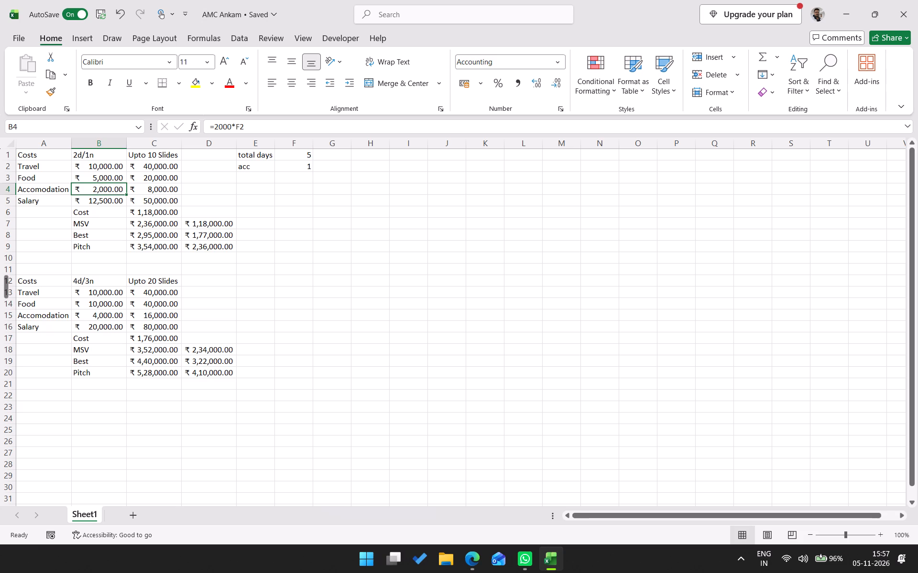
# Copy the total days and acc entries in E1:F2 to the 4d/3n block, starting at E12.
pyautogui.moveTo(259, 156); pyautogui.dragTo(320, 170)
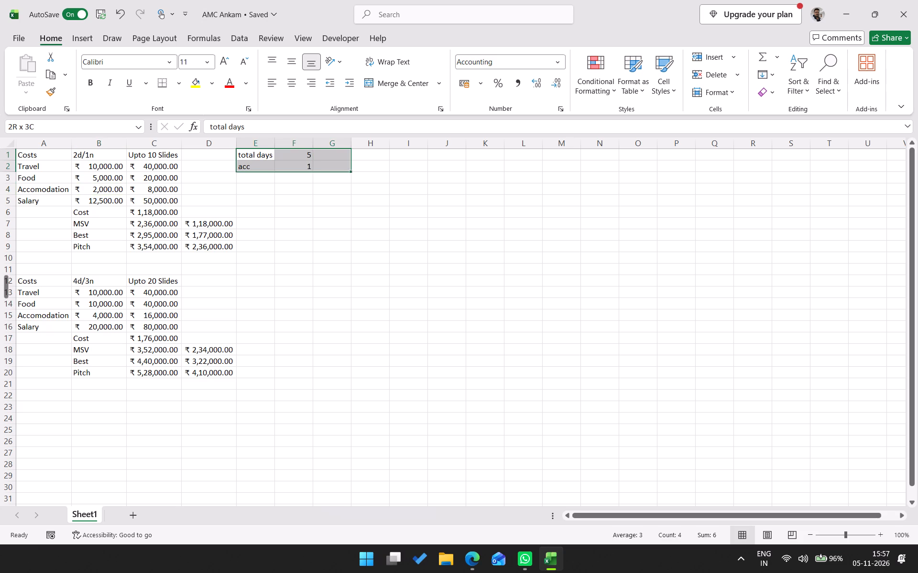
pyautogui.moveTo(320, 170); pyautogui.dragTo(306, 169)
pyautogui.hotkey('ctrl', 'c')
pyautogui.click(259, 282)
pyautogui.hotkey('ctrl', 'v')
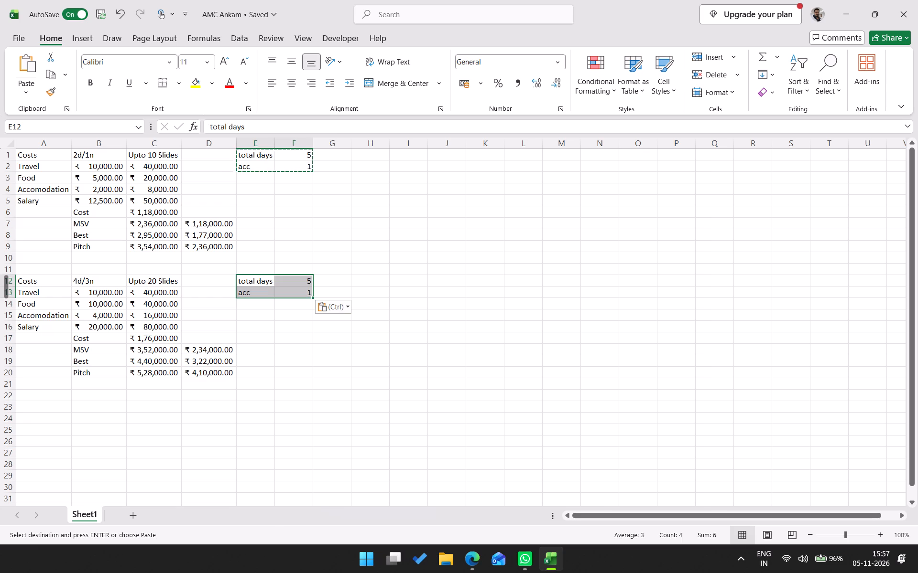
pyautogui.click(342, 288)
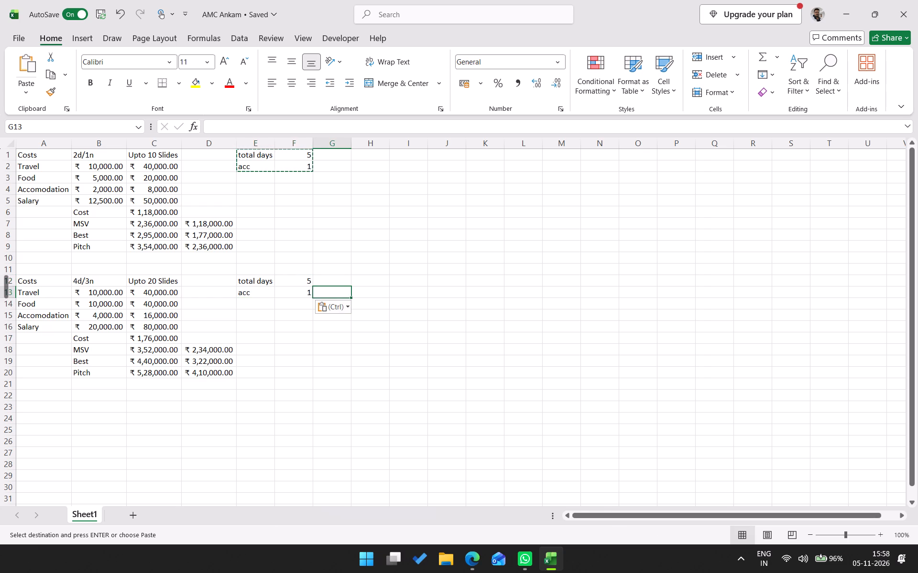
# Set the 4d/3n total days in F12 to 7 and acc in F13 to 3.
pyautogui.click(304, 279)
pyautogui.press('7')
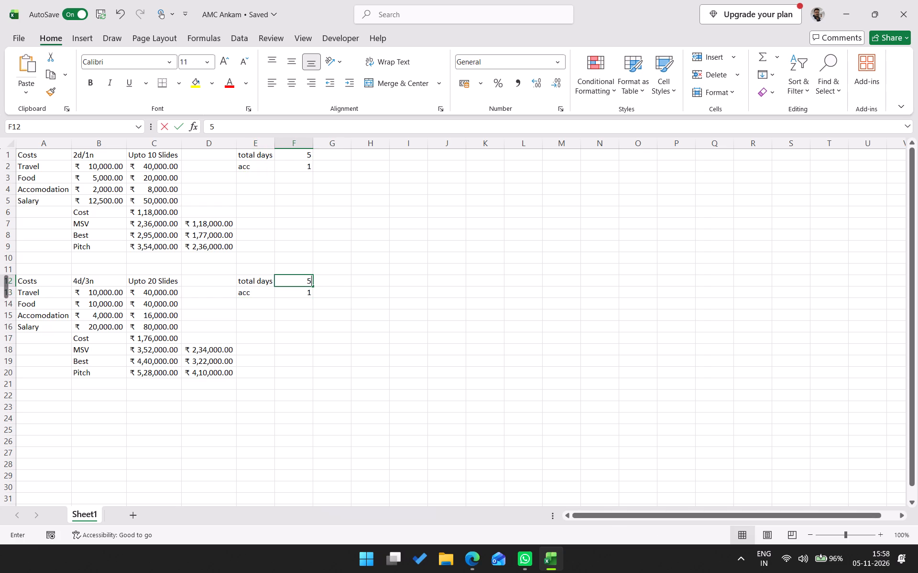
pyautogui.press('Return')
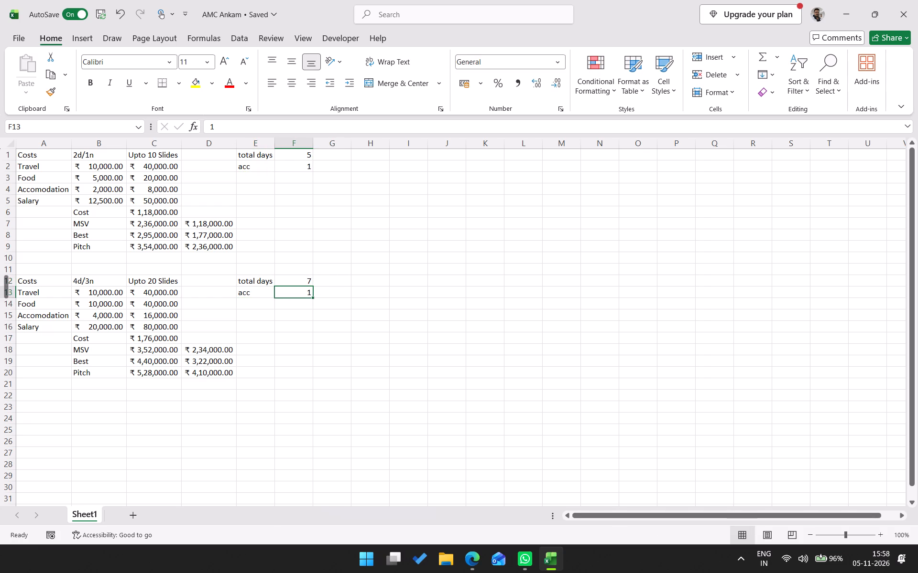
pyautogui.press('3')
pyautogui.press('Return')
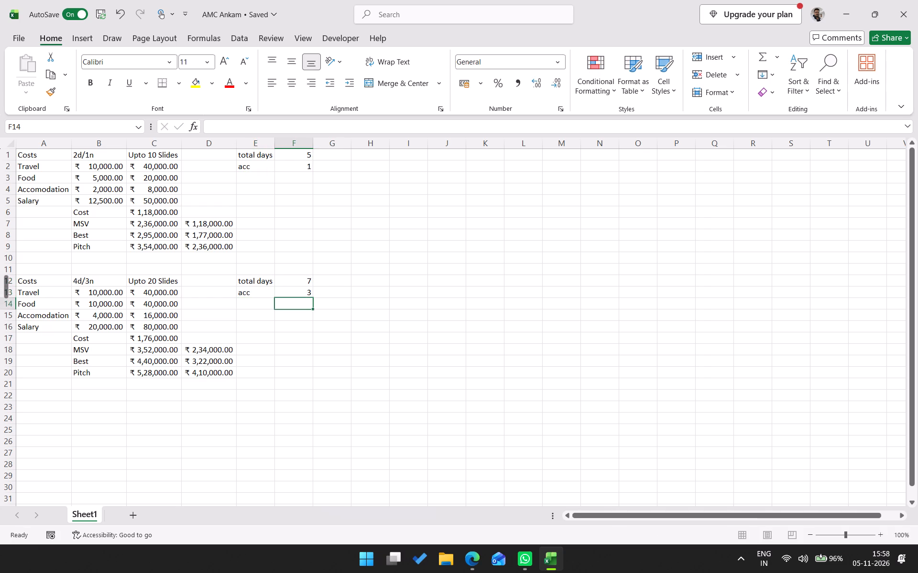
# Copy the Food and Accomodation formulas in B3:B4 into the 4d/3n cells B14:B15.
pyautogui.click(109, 172)
pyautogui.keyDown('shift'); pyautogui.click(103, 187); pyautogui.keyUp('shift')
pyautogui.hotkey('ctrl', 'c')
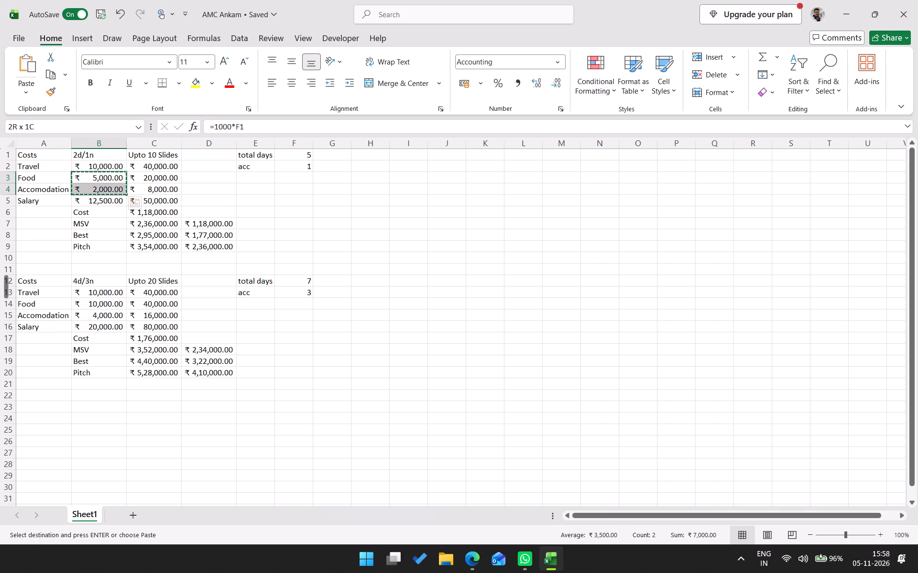
pyautogui.click(104, 307)
pyautogui.hotkey('ctrl', 'v')
pyautogui.click(295, 321)
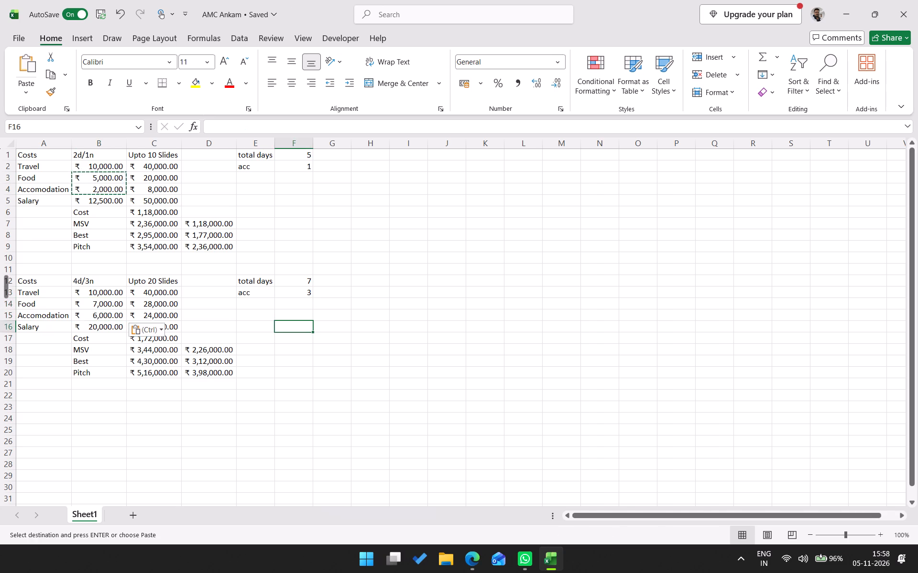
pyautogui.press('Escape')
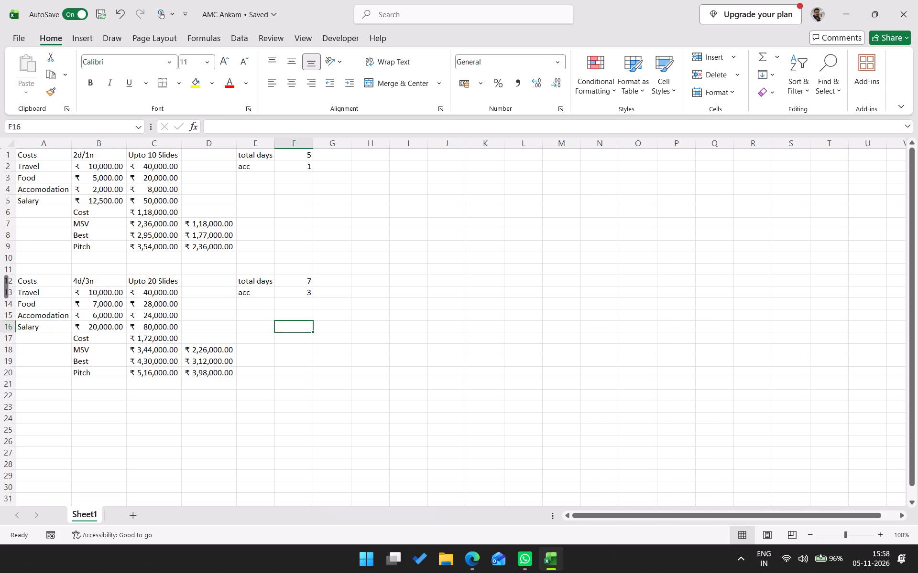
# Replace the 2d/1n Salary cost in B5 with the formula =2500*F1, linking it to the total days.
pyautogui.click(152, 294)
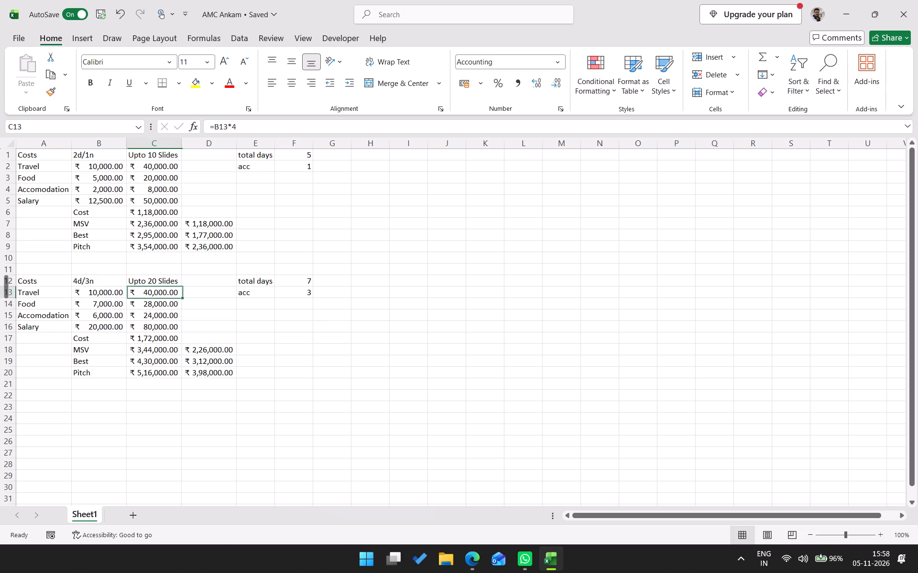
pyautogui.click(152, 305)
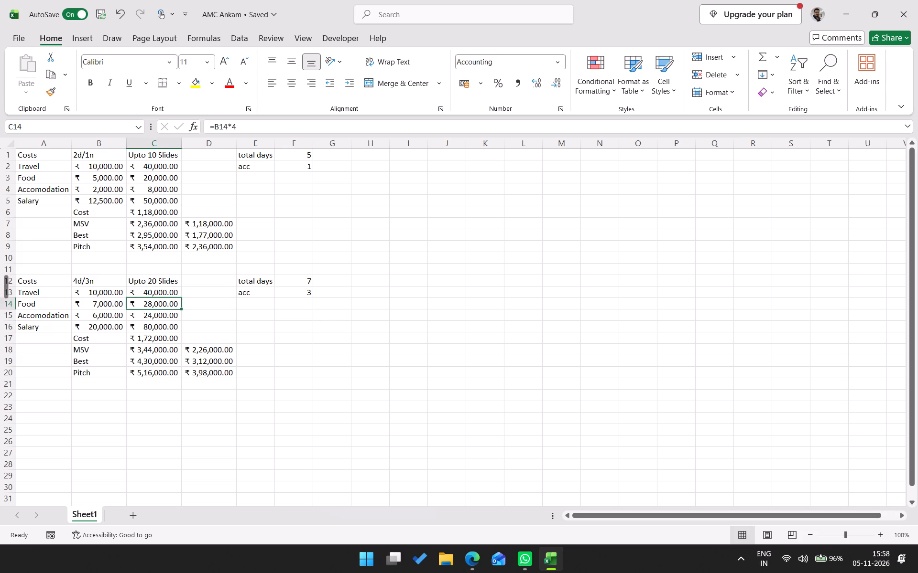
pyautogui.click(98, 326)
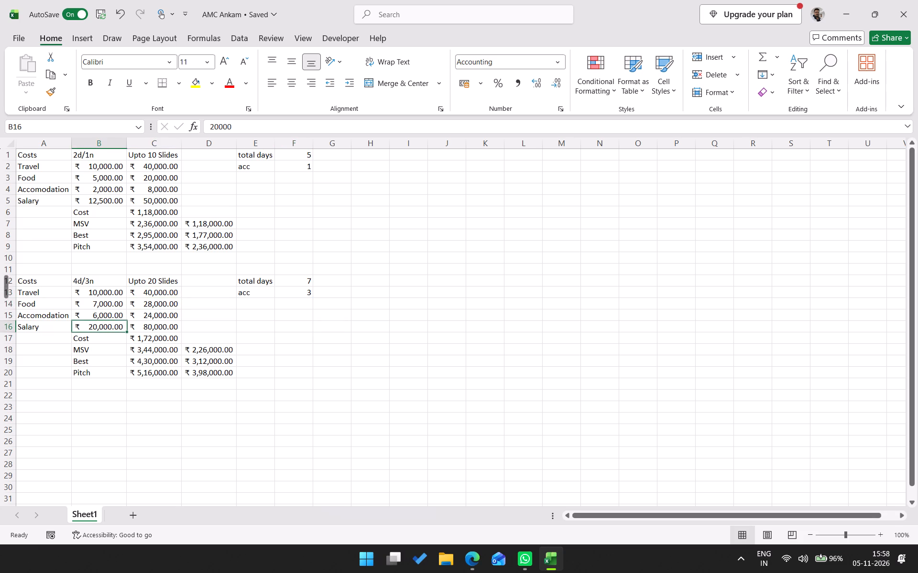
pyautogui.click(99, 201)
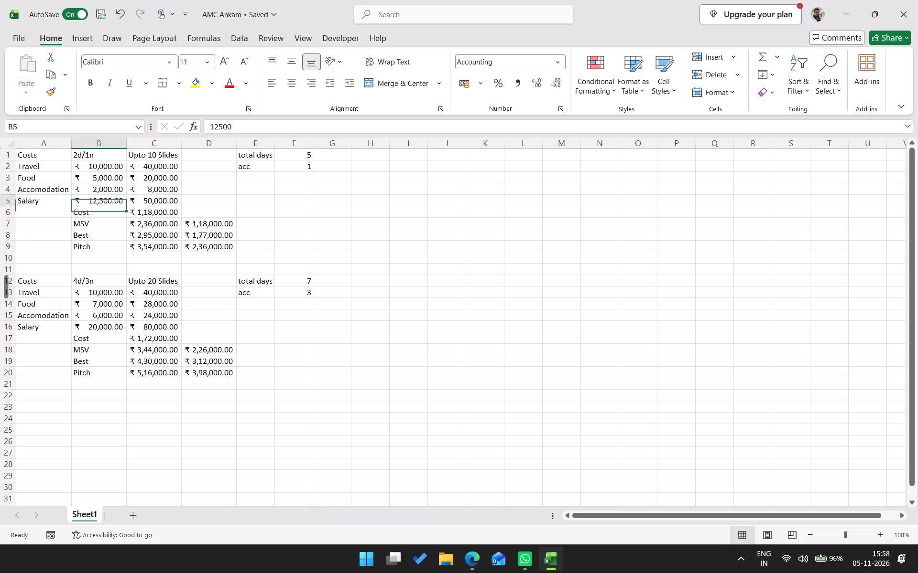
pyautogui.press('=')
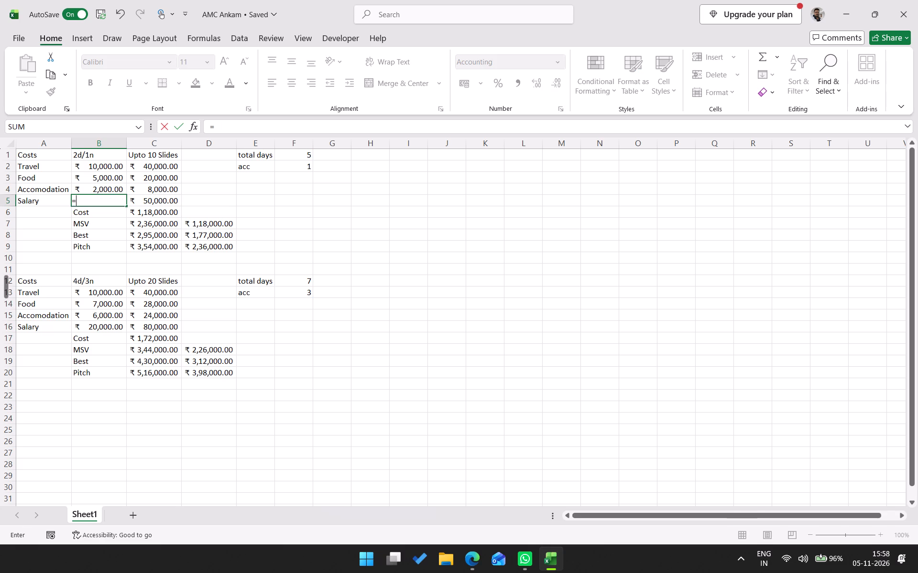
pyautogui.write('2500')
pyautogui.hotkey('shift', '*')
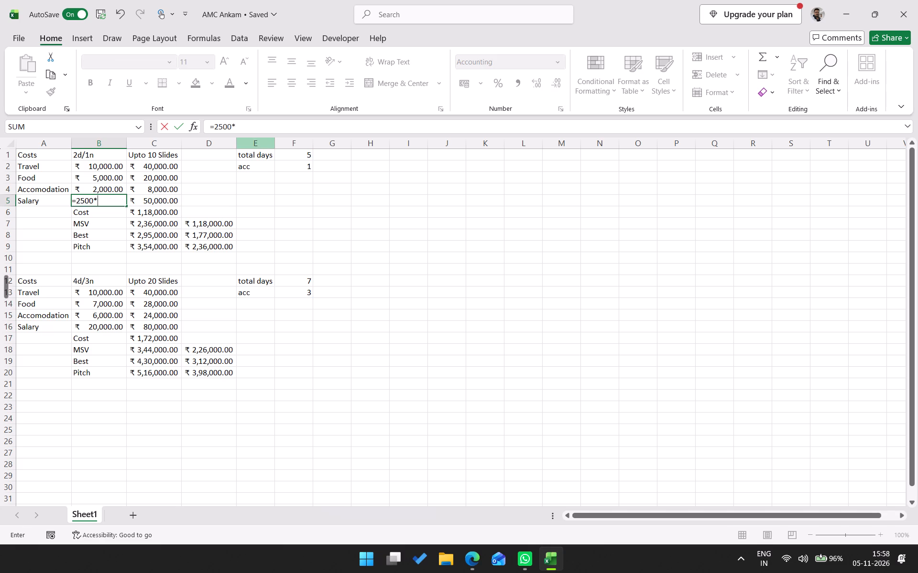
pyautogui.click(306, 154)
pyautogui.press('Return')
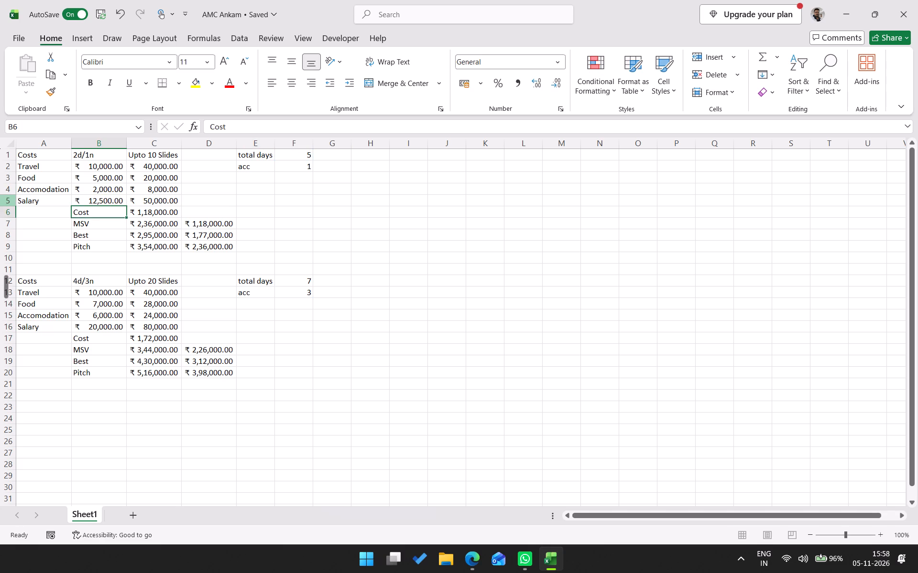
# Copy the Salary formula in B5 into the 4d/3n Salary cell B16.
pyautogui.click(108, 200)
pyautogui.hotkey('ctrl', 'c')
pyautogui.hotkey('ctrl', 'c')
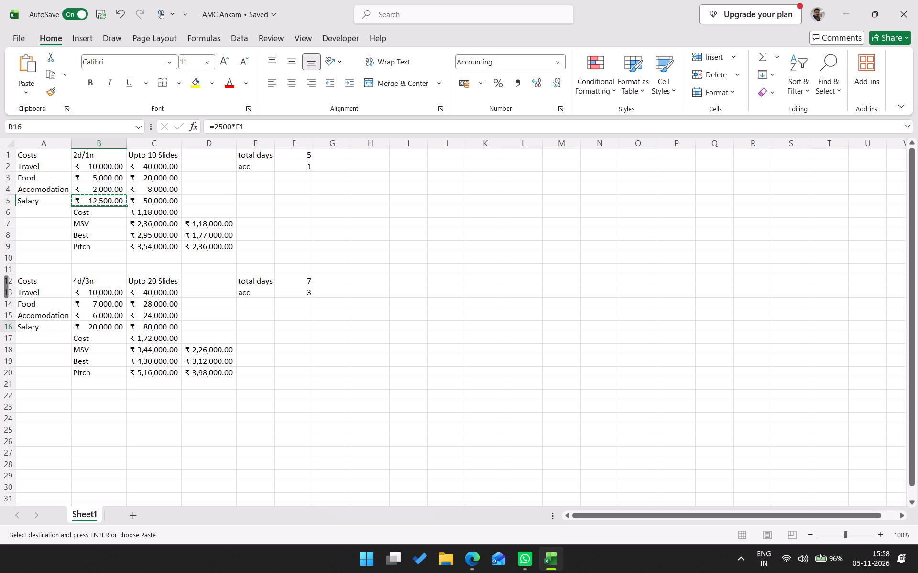
pyautogui.click(113, 327)
pyautogui.hotkey('ctrl', 'v')
pyautogui.click(244, 336)
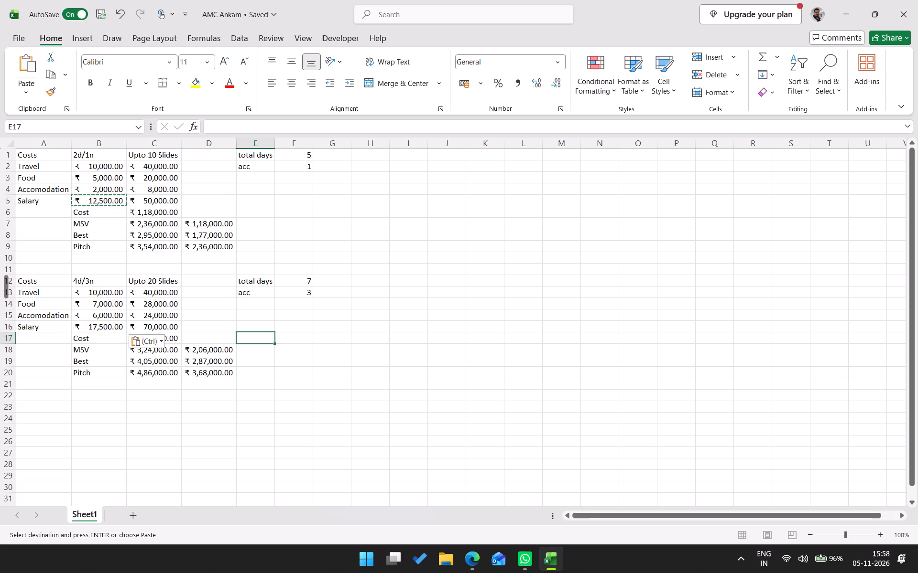
pyautogui.press('Escape')
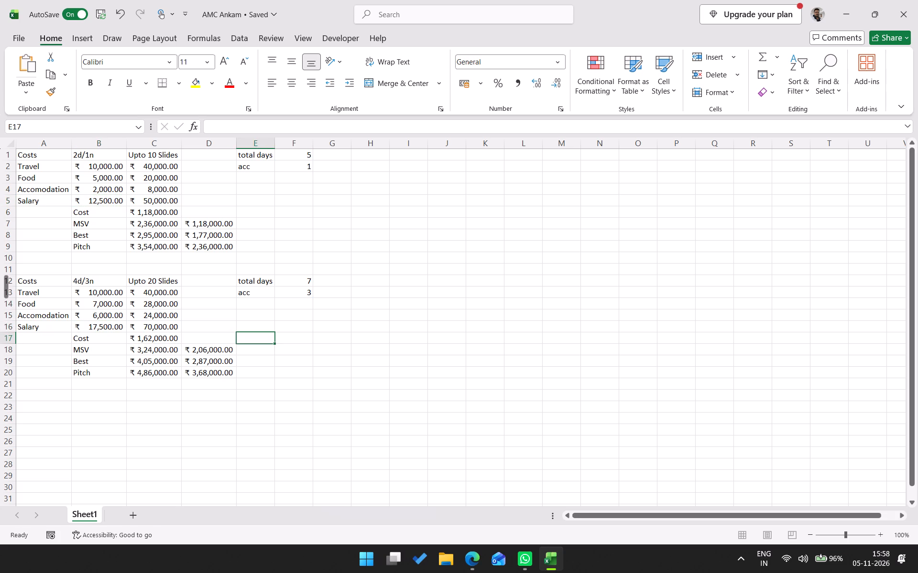
# Duplicate the whole 4d/3n block A12:F20 below itself, starting at A23.
pyautogui.moveTo(44, 281); pyautogui.dragTo(284, 371)
pyautogui.hotkey('ctrl', 'c')
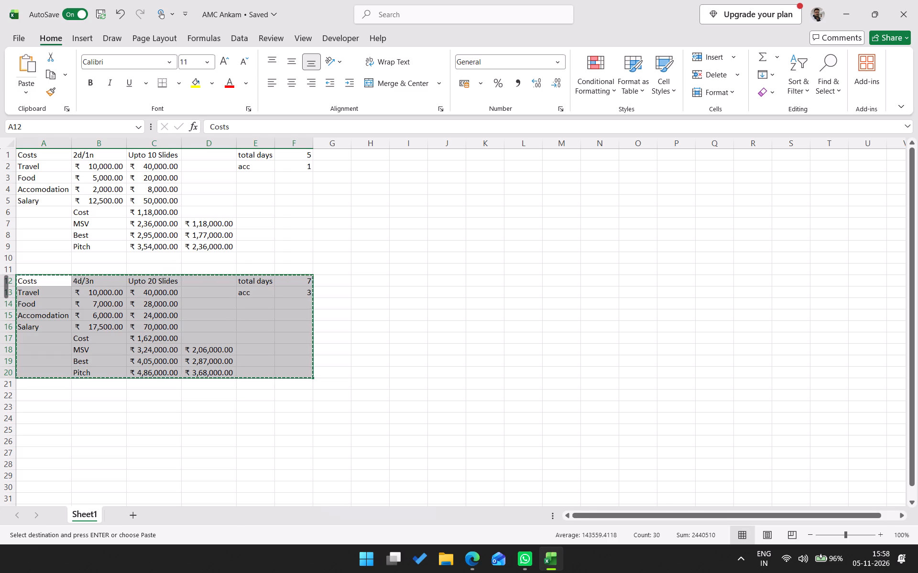
pyautogui.click(45, 405)
pyautogui.hotkey('ctrl', 'v')
pyautogui.press('Escape')
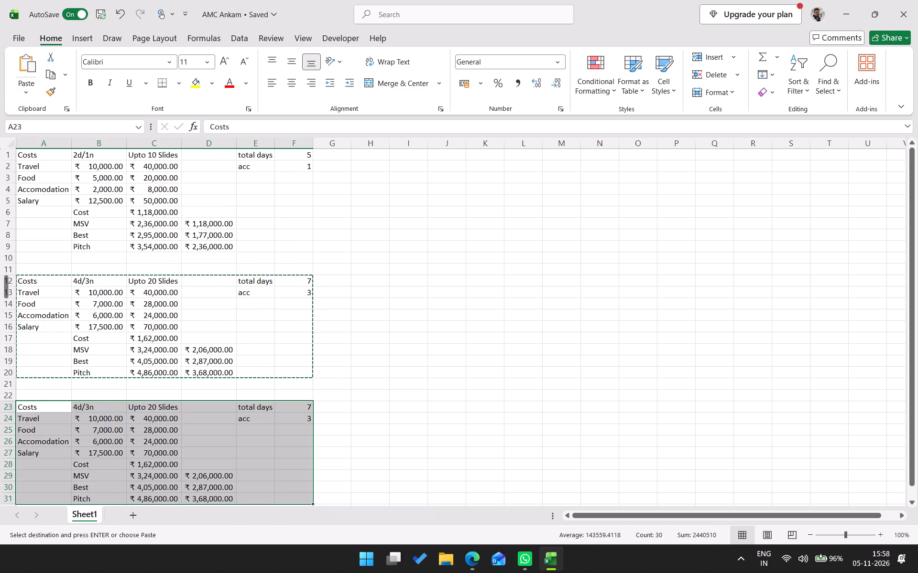
# Change the slide header in C23 of the third block to "More than 20".
pyautogui.click(160, 407)
pyautogui.write('More than 30')
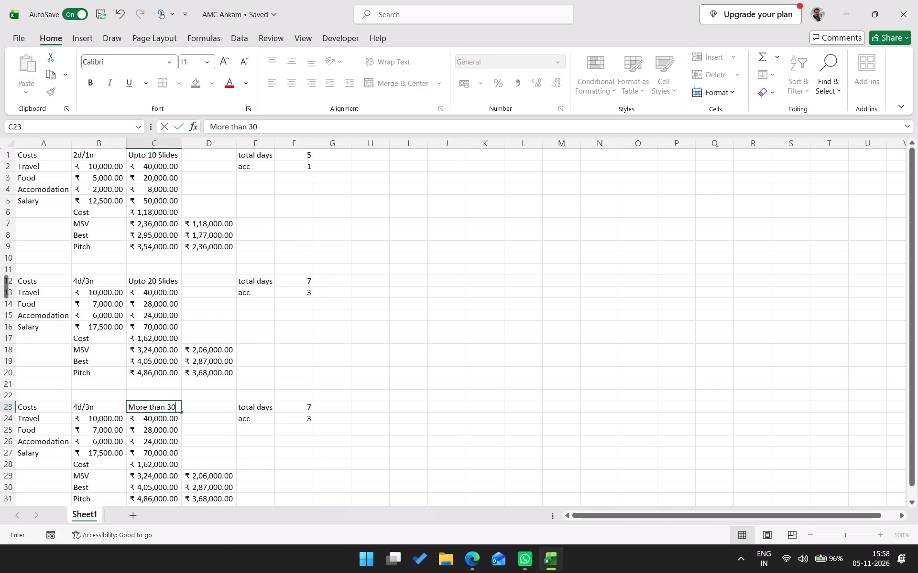
pyautogui.press('BackSpace')
pyautogui.press('BackSpace')
pyautogui.write('20')
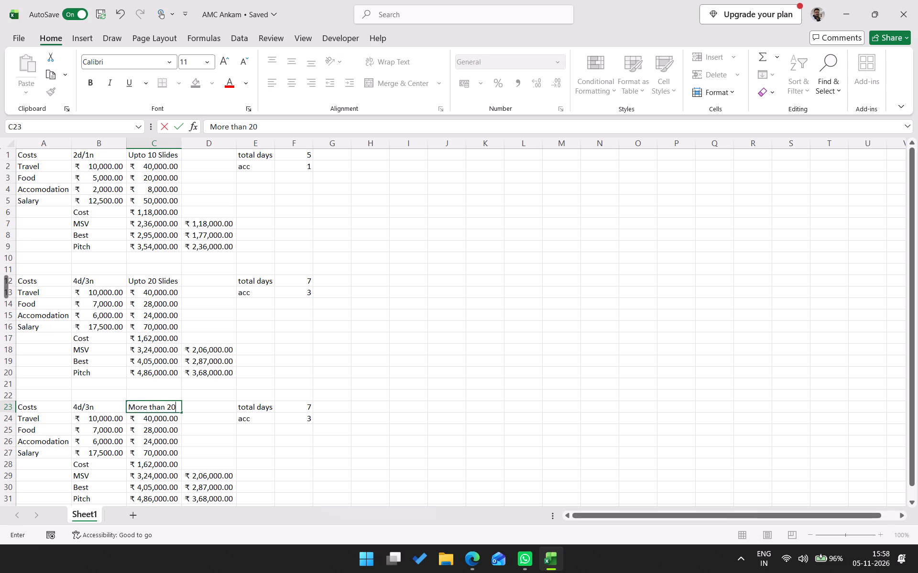
pyautogui.press('Return')
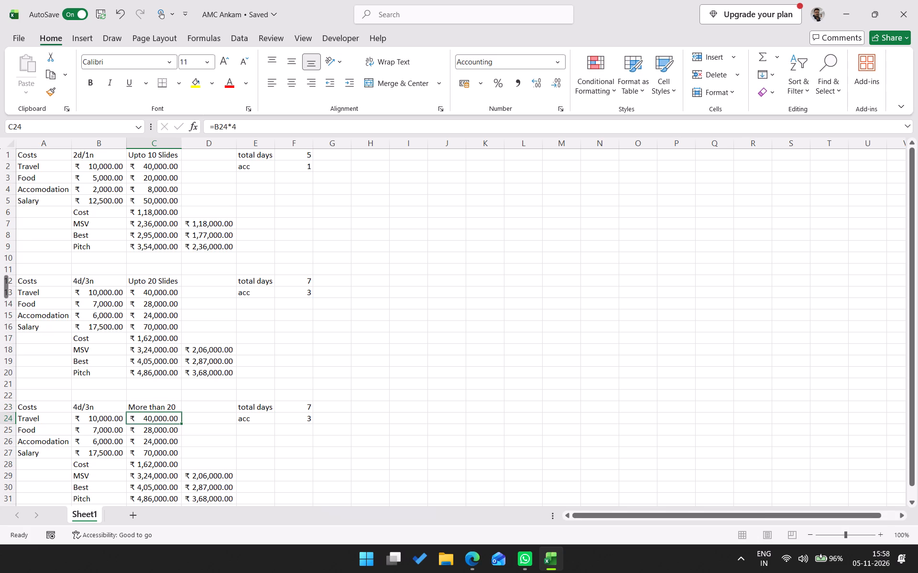
# Change the trip duration label in B23 of the third block to 7d/6n.
pyautogui.click(98, 408)
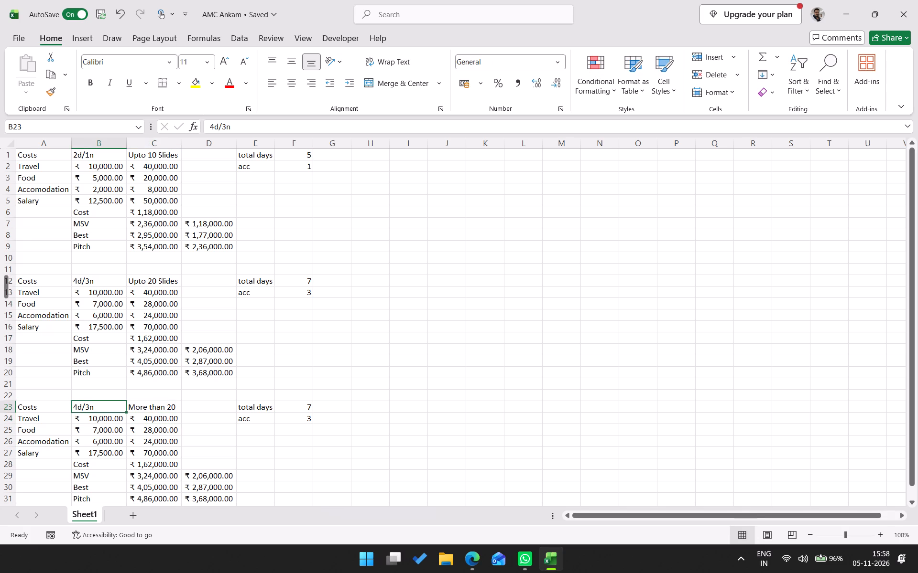
pyautogui.press('7')
pyautogui.press('d')
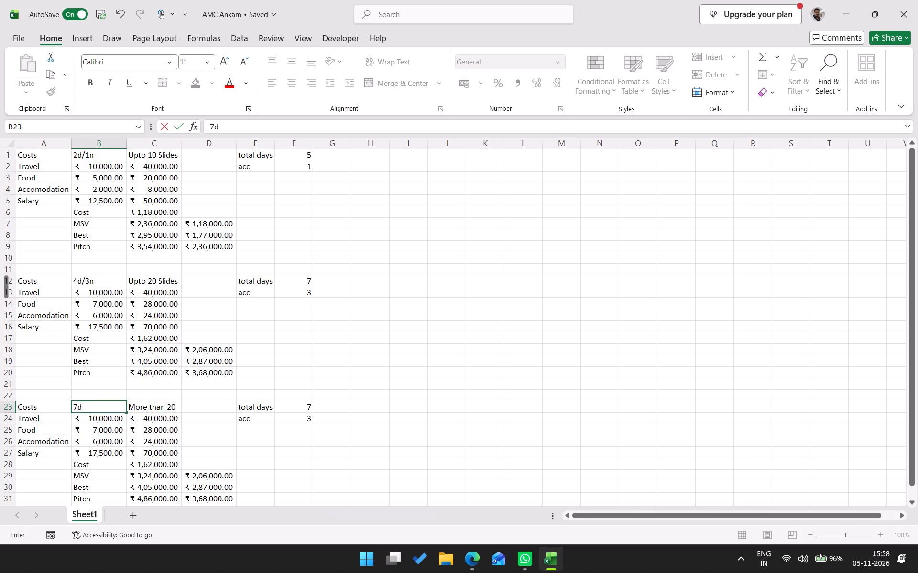
pyautogui.press('/')
pyautogui.write('6n')
pyautogui.press('Tab')
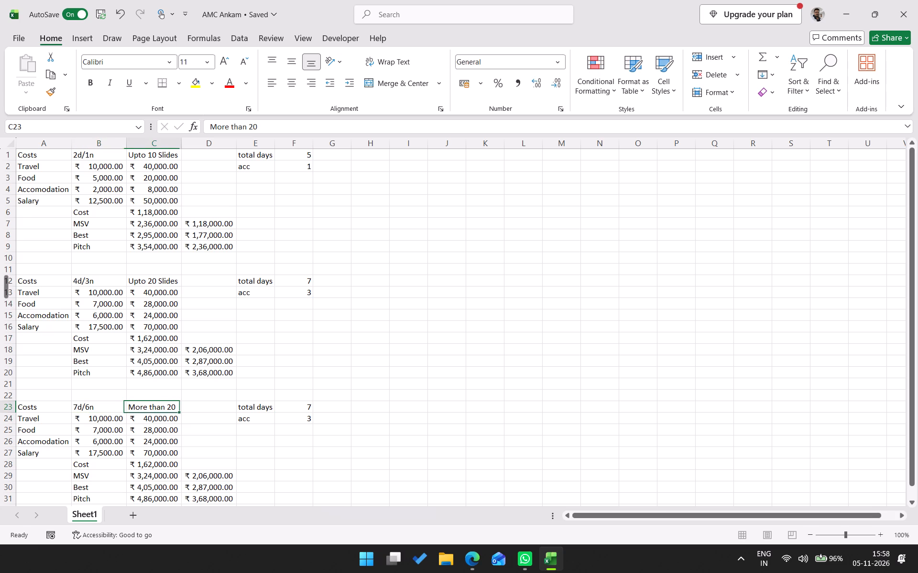
# Set the third block's acc value in F24 to 6 and its total days in F23 to 10.
pyautogui.click(299, 416)
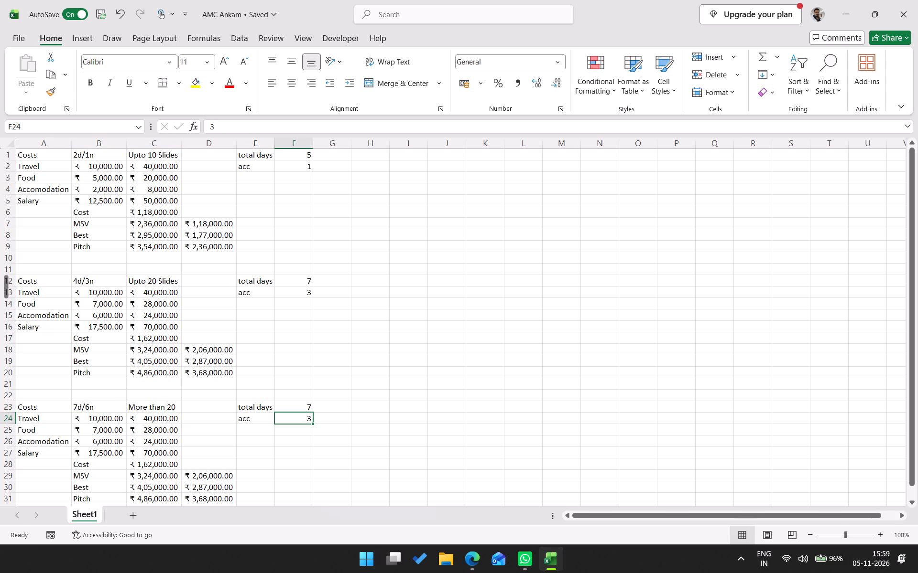
pyautogui.press('6')
pyautogui.click(301, 408)
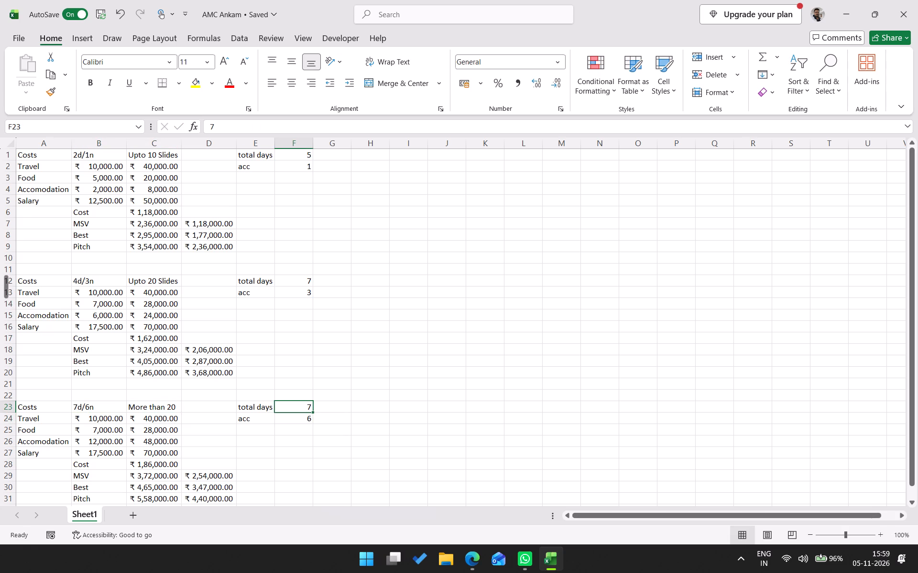
pyautogui.write('10')
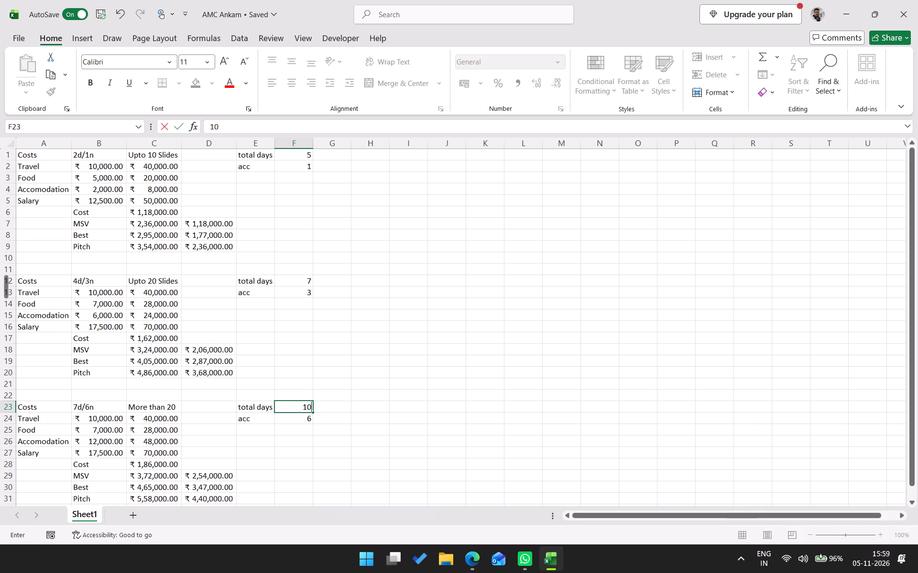
pyautogui.press('Return')
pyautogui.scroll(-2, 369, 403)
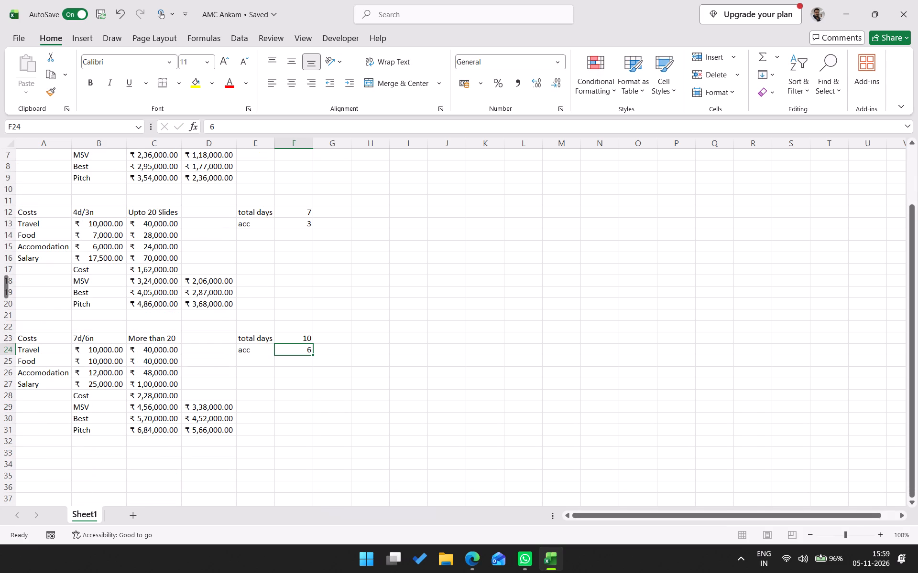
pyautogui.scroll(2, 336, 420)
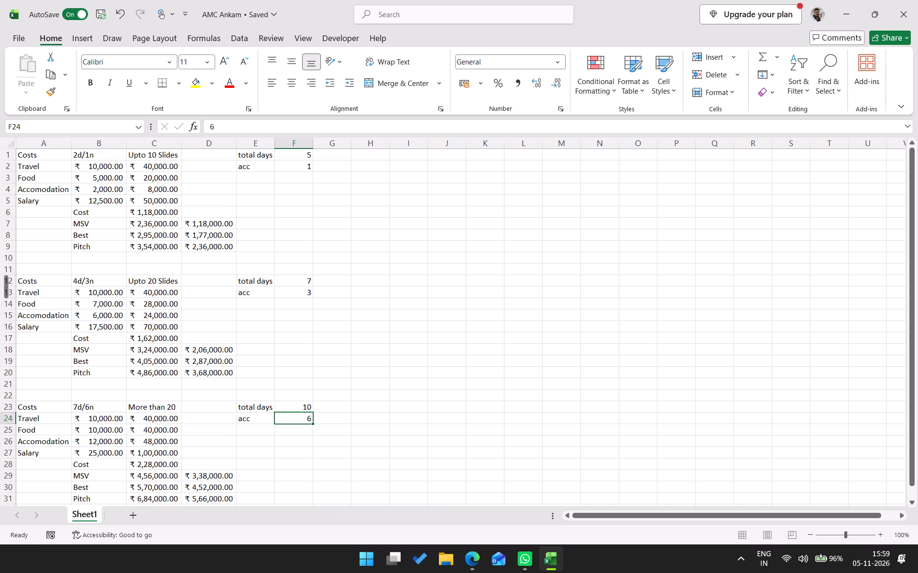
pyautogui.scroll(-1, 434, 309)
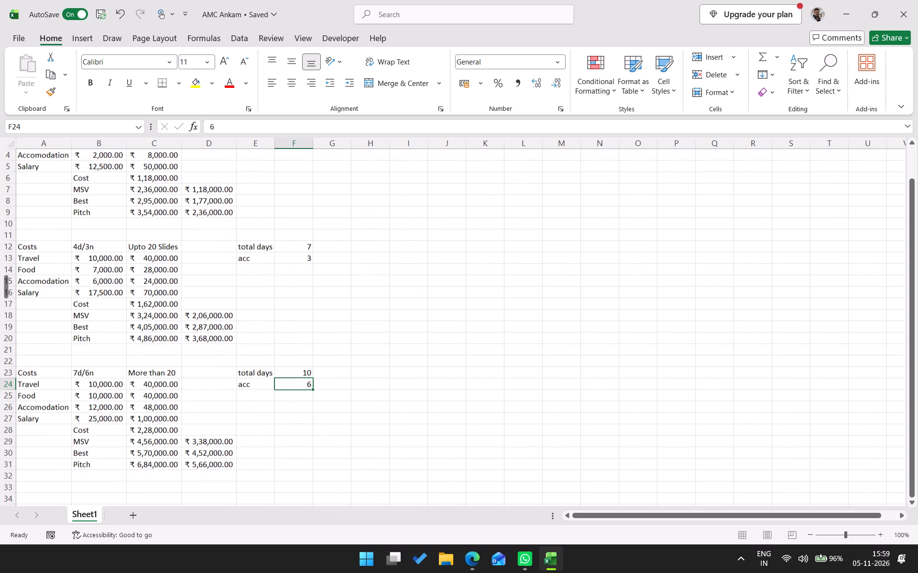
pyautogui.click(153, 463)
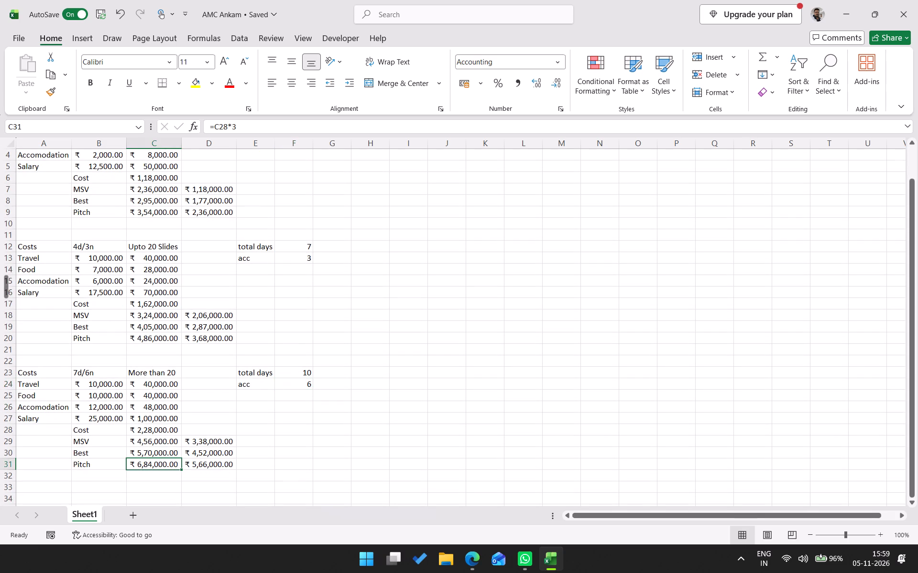
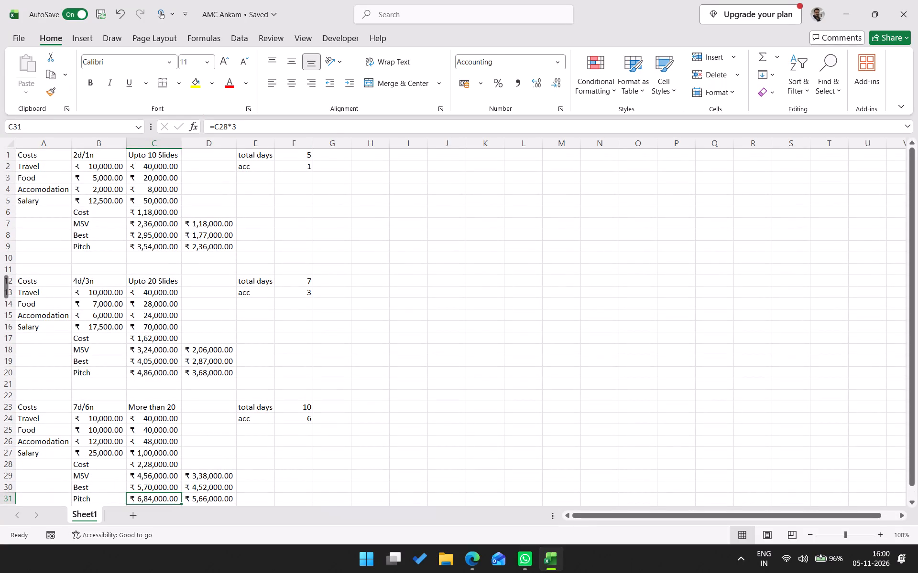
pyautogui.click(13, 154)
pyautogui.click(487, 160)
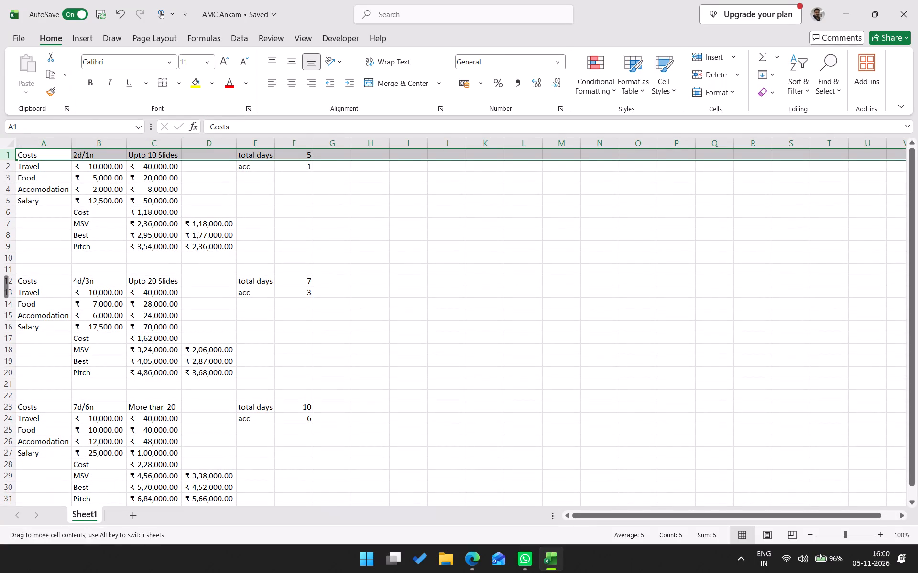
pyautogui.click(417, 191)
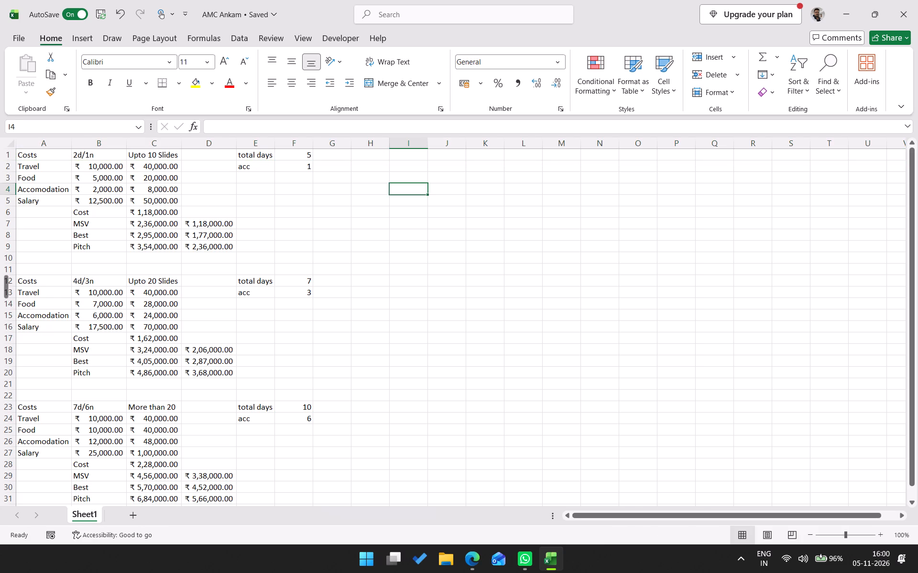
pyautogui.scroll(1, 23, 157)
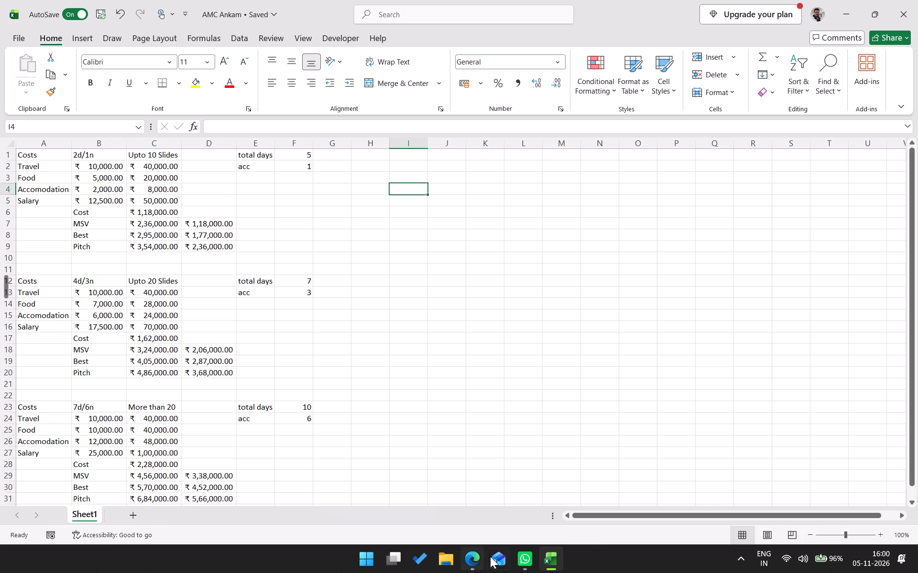
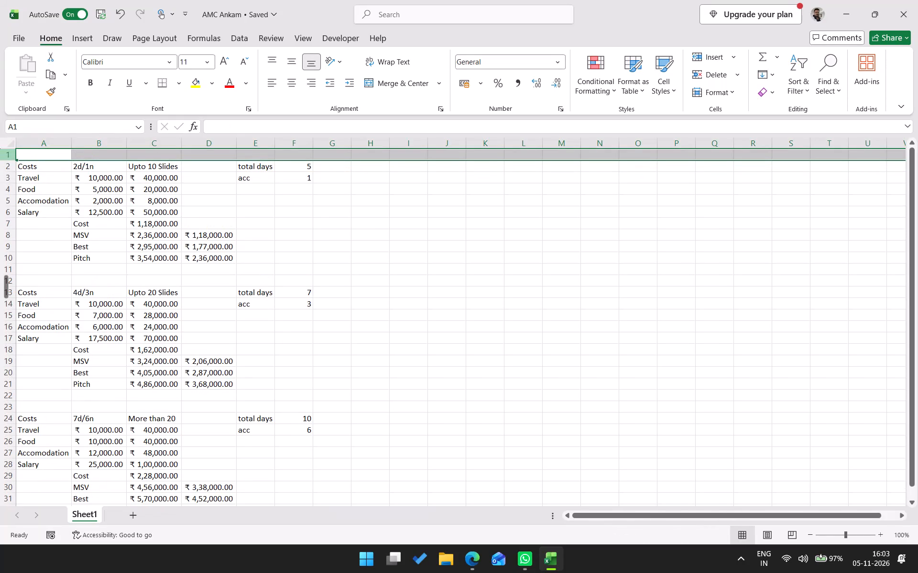
# Insert one more blank row at the top of the sheet, above the Upto 10 Slides cost block.
pyautogui.hotkey('ctrl', 'shift', '=')
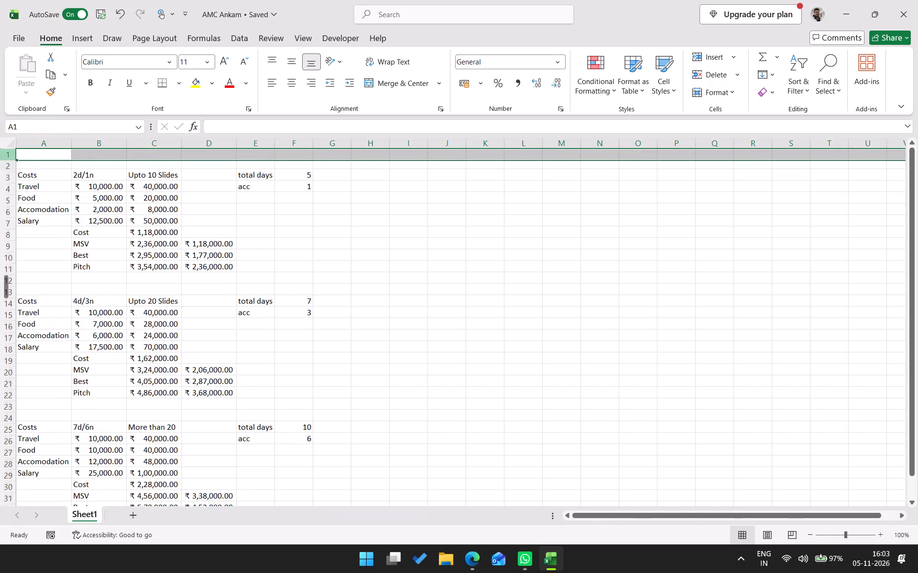
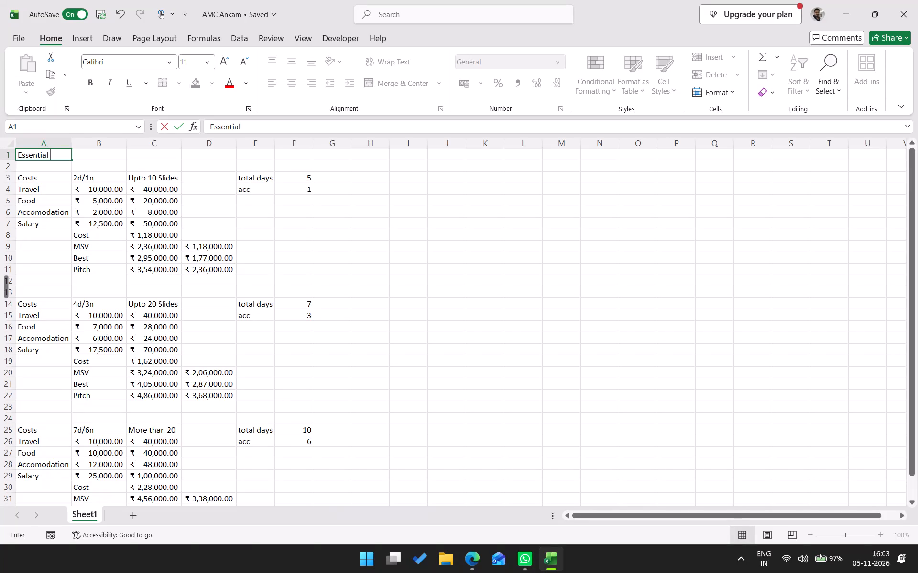
# Complete the Essential Care heading in A1 and enter the heading Smart Care in I1.
pyautogui.press('Tab')
pyautogui.press('Tab')
pyautogui.press('Tab')
pyautogui.press('Tab')
pyautogui.press('Tab')
pyautogui.press('Tab')
pyautogui.press('Tab')
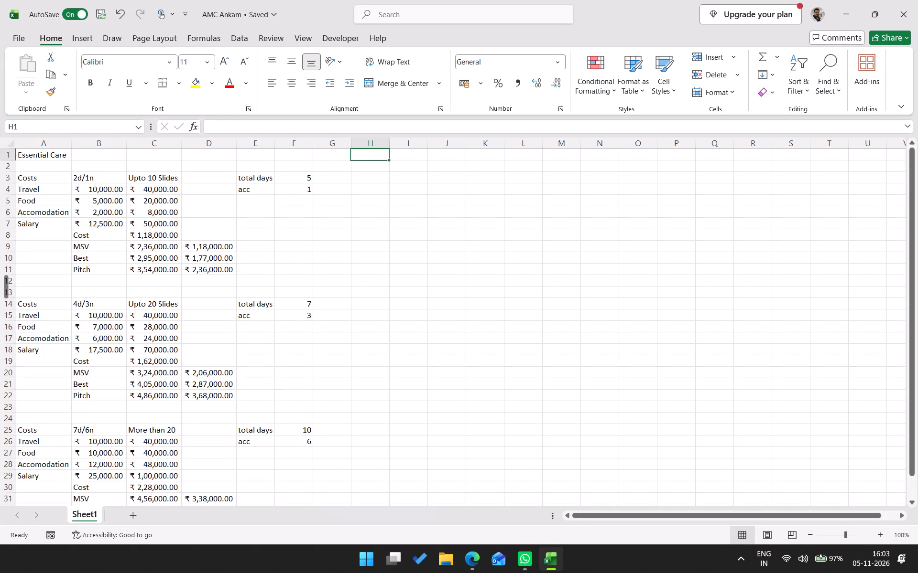
pyautogui.press('Tab')
pyautogui.write('Samrr')
pyautogui.press('BackSpace')
pyautogui.press('BackSpace')
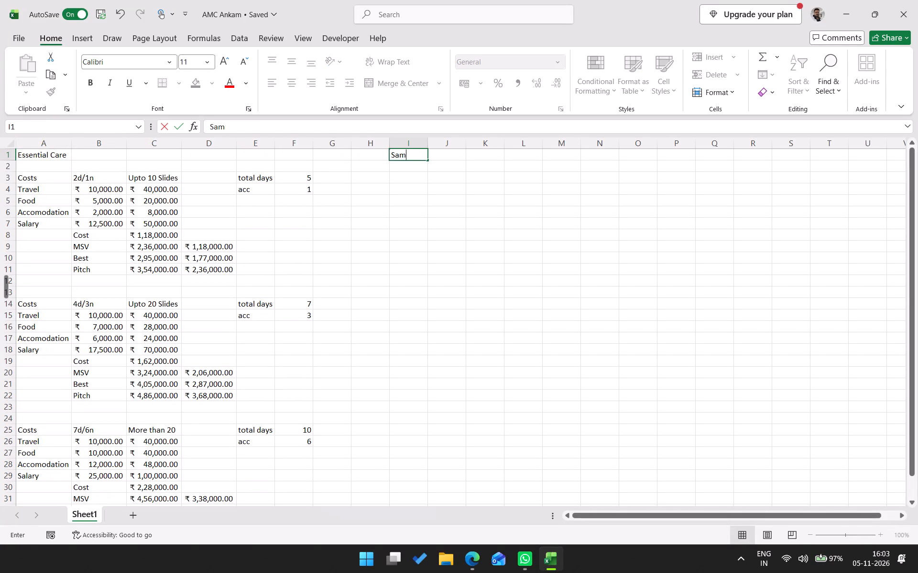
pyautogui.press('BackSpace')
pyautogui.press('BackSpace')
pyautogui.write('mart Care')
pyautogui.press('Return')
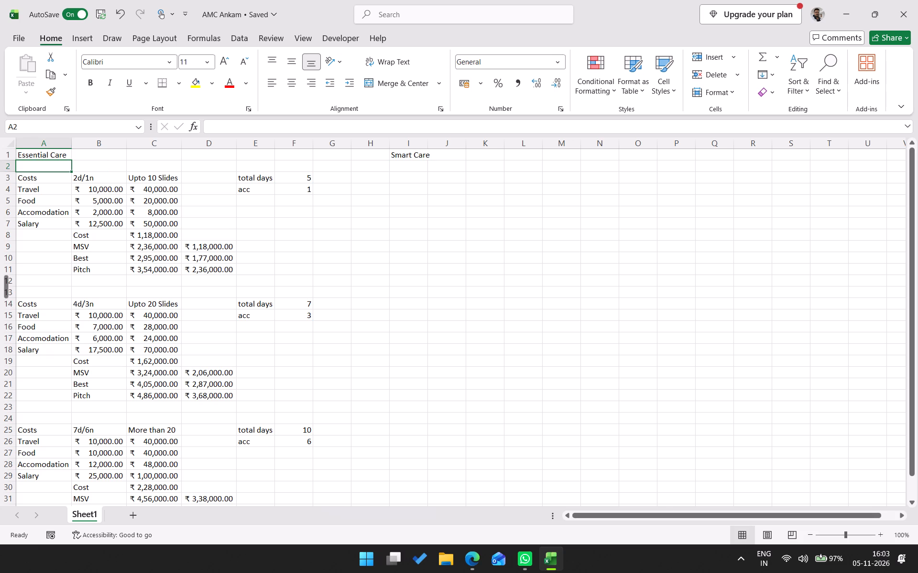
# Copy the Essential Care Upto 10 Slides block, A3:F11, to I3 under Smart Care, keeping the source column widths.
pyautogui.moveTo(34, 177); pyautogui.dragTo(309, 272)
pyautogui.hotkey('ctrl', 'c')
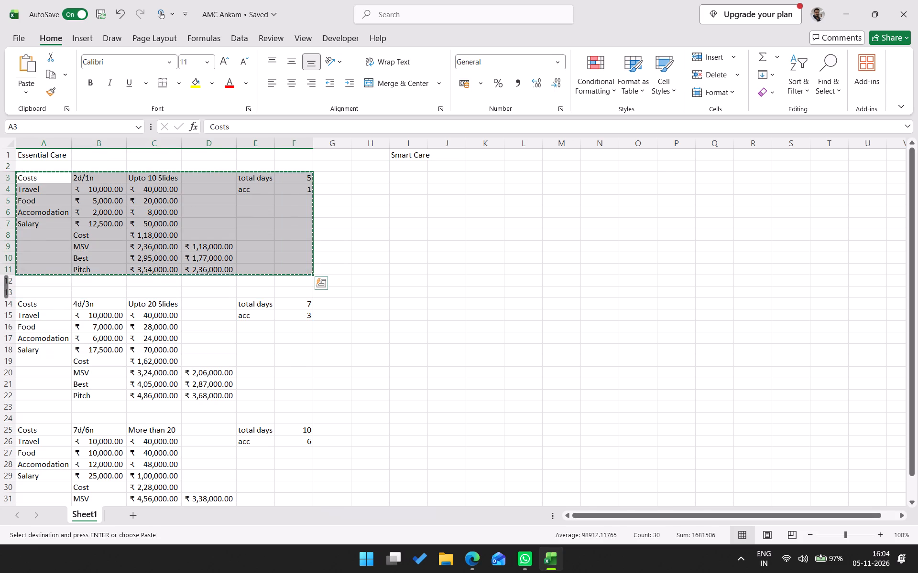
pyautogui.click(400, 179)
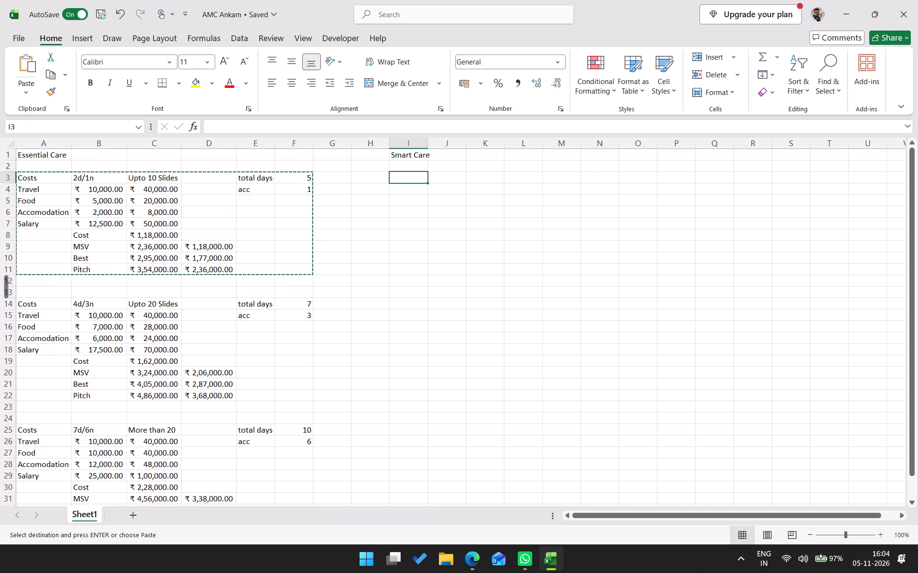
pyautogui.hotkey('ctrl', 'v')
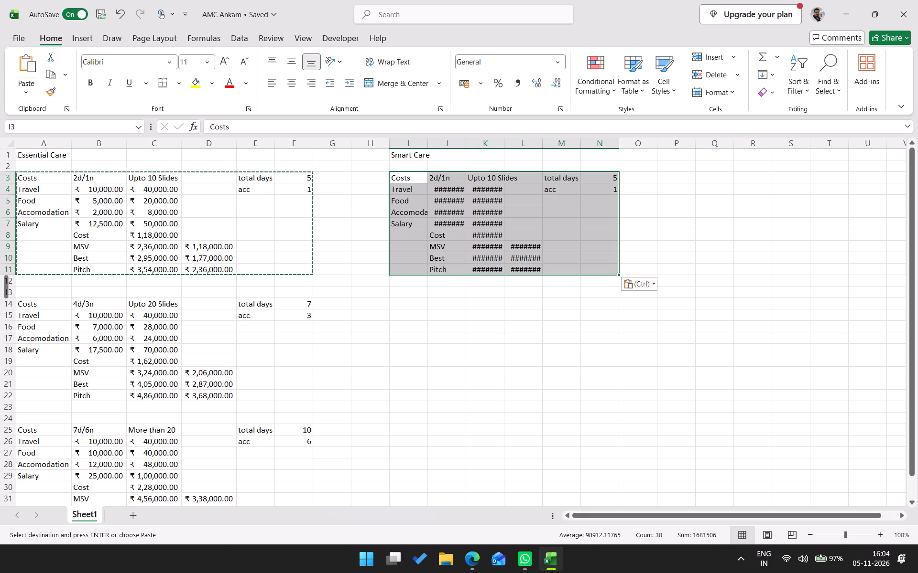
pyautogui.press('w')
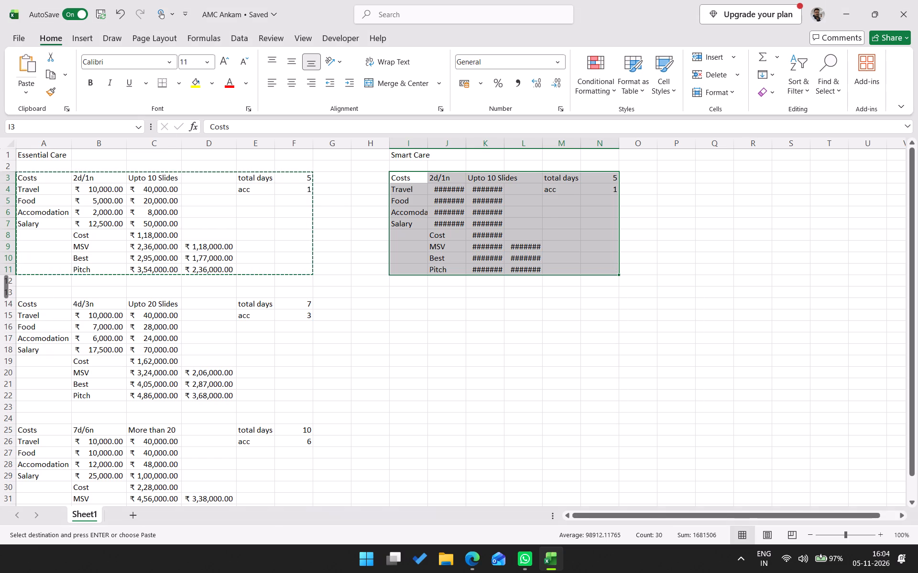
pyautogui.click(509, 244)
pyautogui.press('Escape')
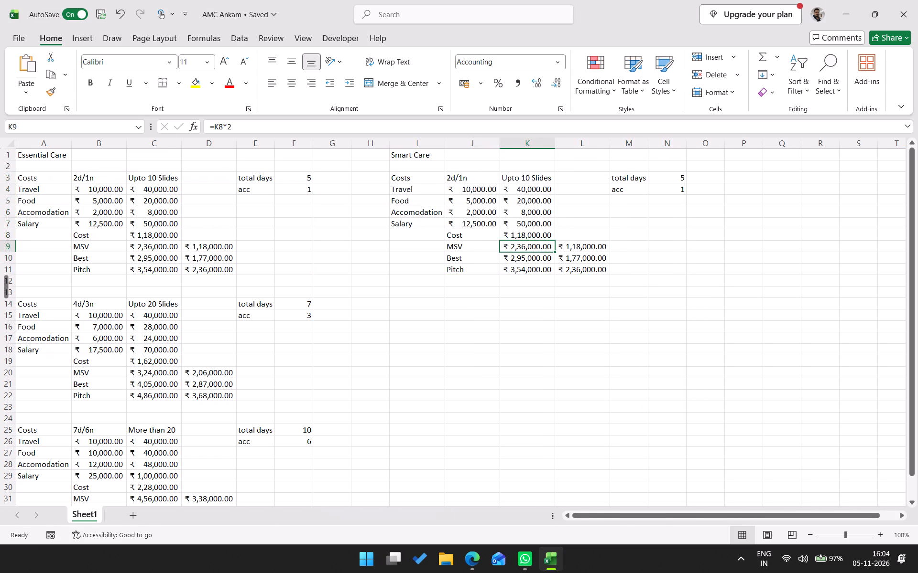
# Add the label people in M5, below acc in the Smart Care block.
pyautogui.click(472, 180)
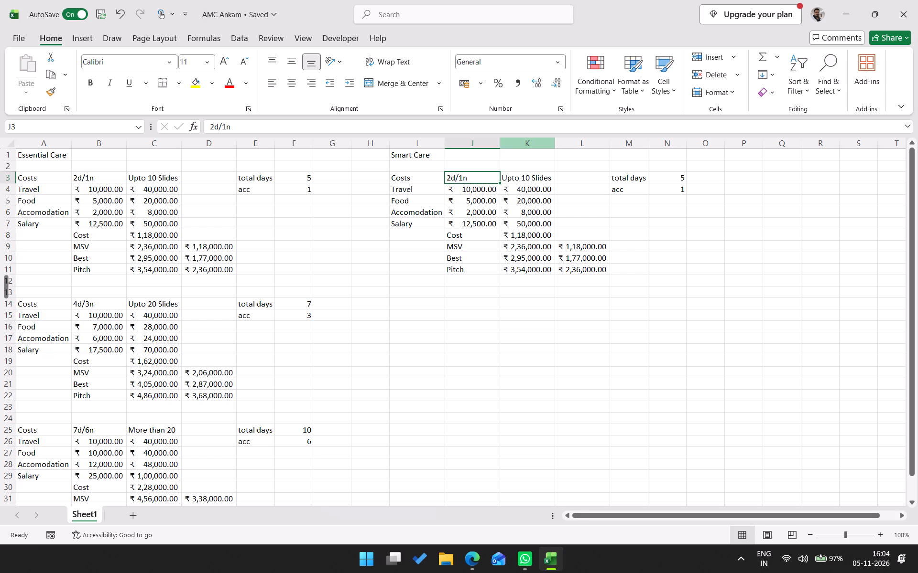
pyautogui.click(627, 203)
pyautogui.write('people')
pyautogui.press('Return')
pyautogui.press('Up')
pyautogui.press('Right')
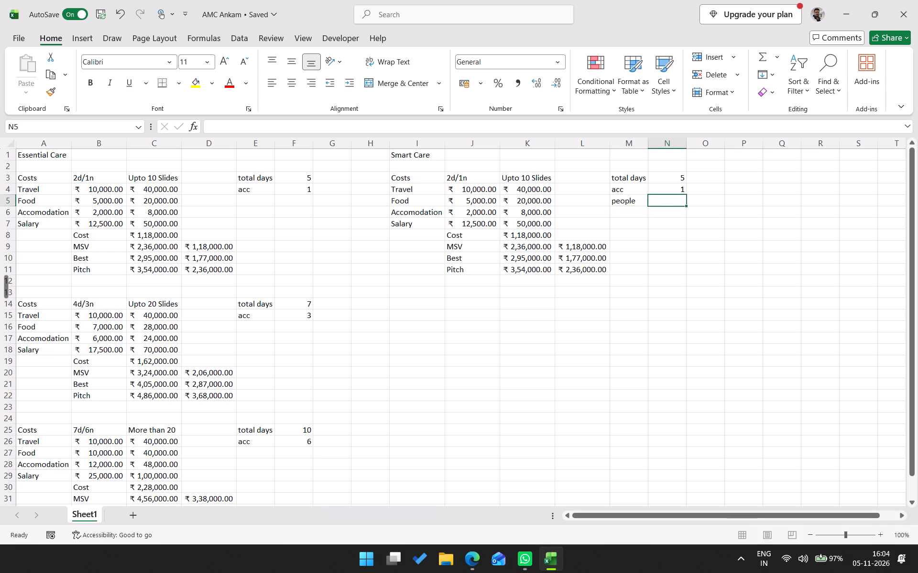
# Change the Smart Care Travel cost in J4 to the formula =10000*N5 so it depends on the people count.
pyautogui.click(484, 191)
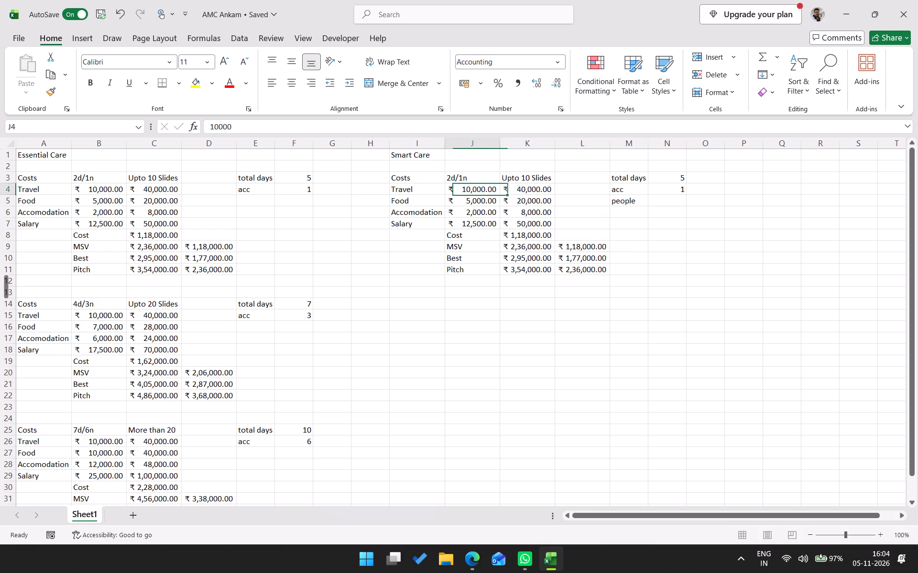
pyautogui.click(289, 133)
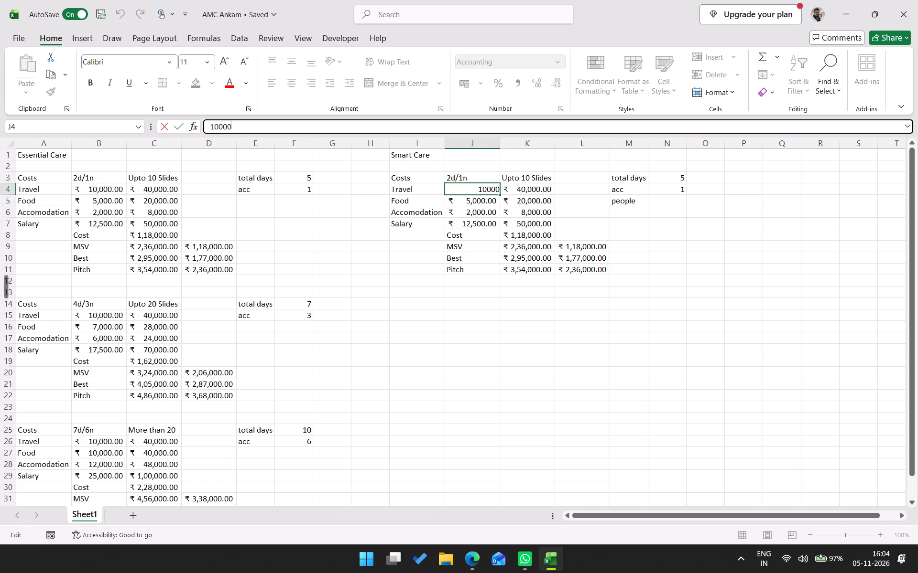
pyautogui.click(208, 127)
pyautogui.press('=')
pyautogui.press('Right')
pyautogui.press('Right')
pyautogui.press('Right')
pyautogui.press('Right')
pyautogui.press('Right')
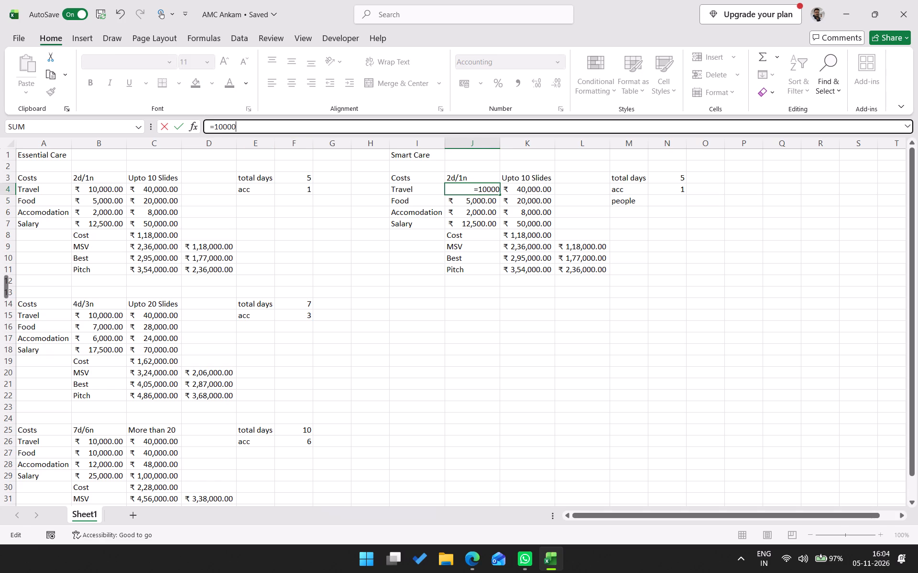
pyautogui.hotkey('shift', '*')
pyautogui.click(669, 199)
pyautogui.press('Return')
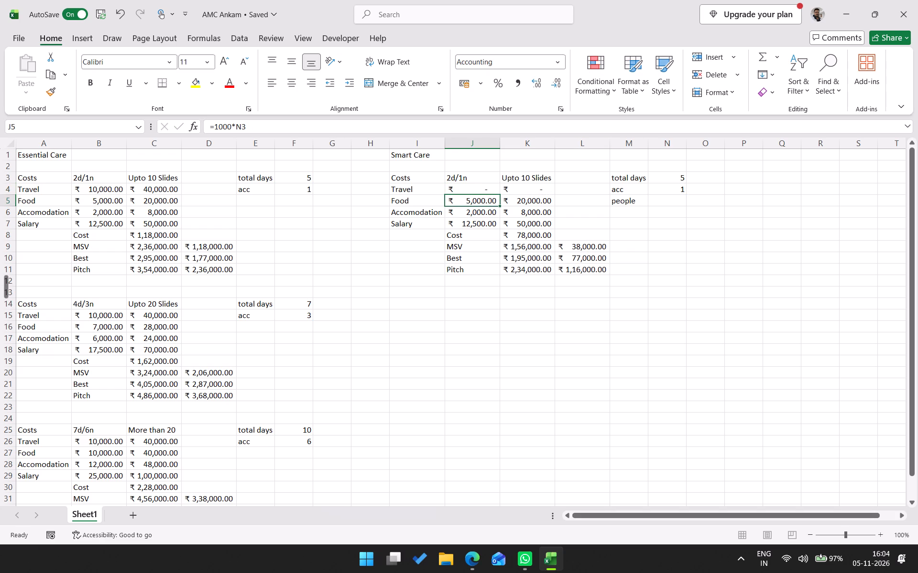
# Set the Smart Care people count in N5 to 2.
pyautogui.click(674, 202)
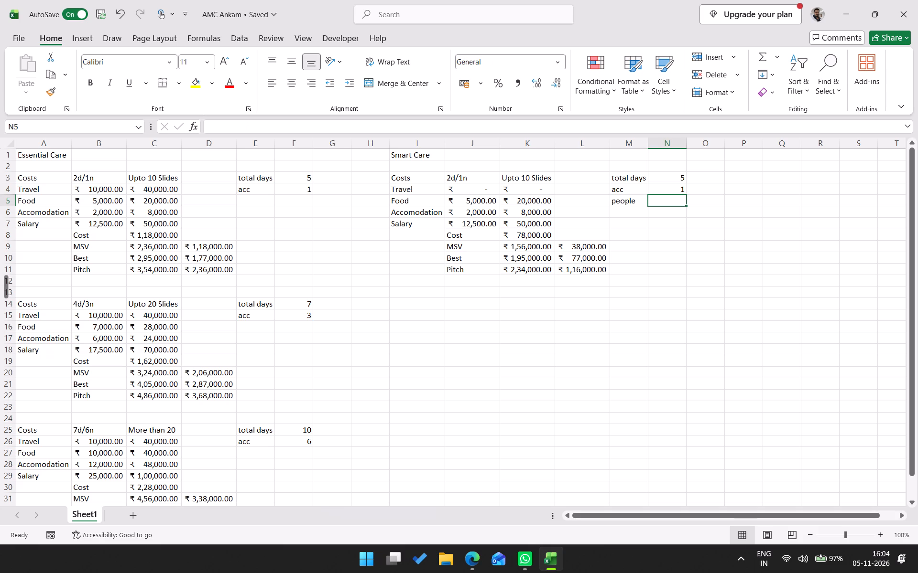
pyautogui.press('2')
pyautogui.press('Return')
# Extend the Smart Care Food formula in J5 to =1000*N3*N5, multiplying it by the people count.
pyautogui.press('Left')
pyautogui.press('Up')
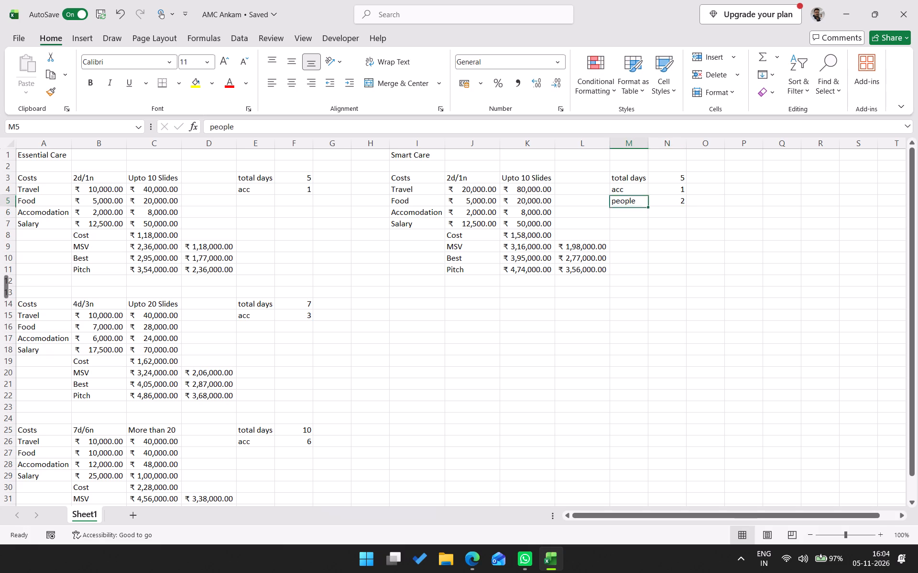
pyautogui.press('Left')
pyautogui.press('Left')
pyautogui.press('Left')
pyautogui.click(263, 121)
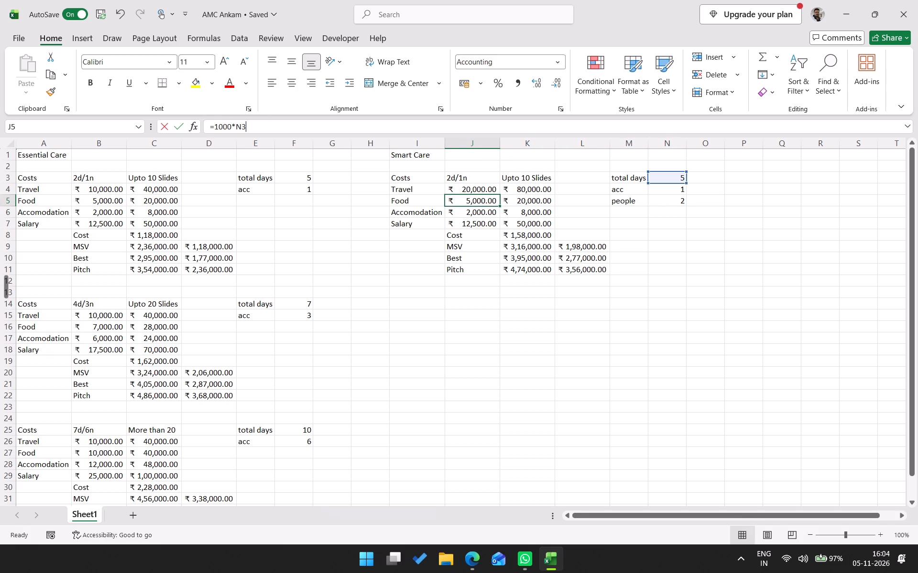
pyautogui.hotkey('shift', '*')
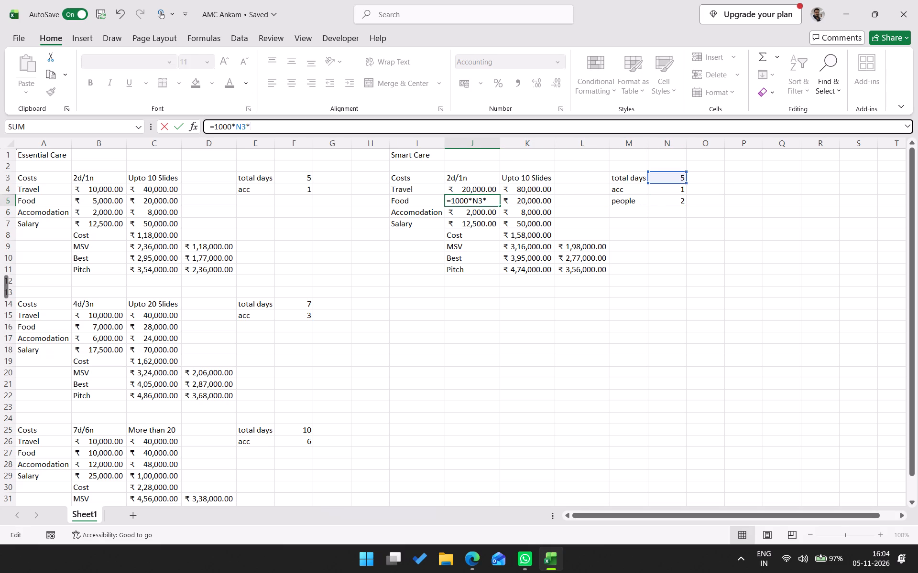
pyautogui.click(670, 200)
pyautogui.press('Return')
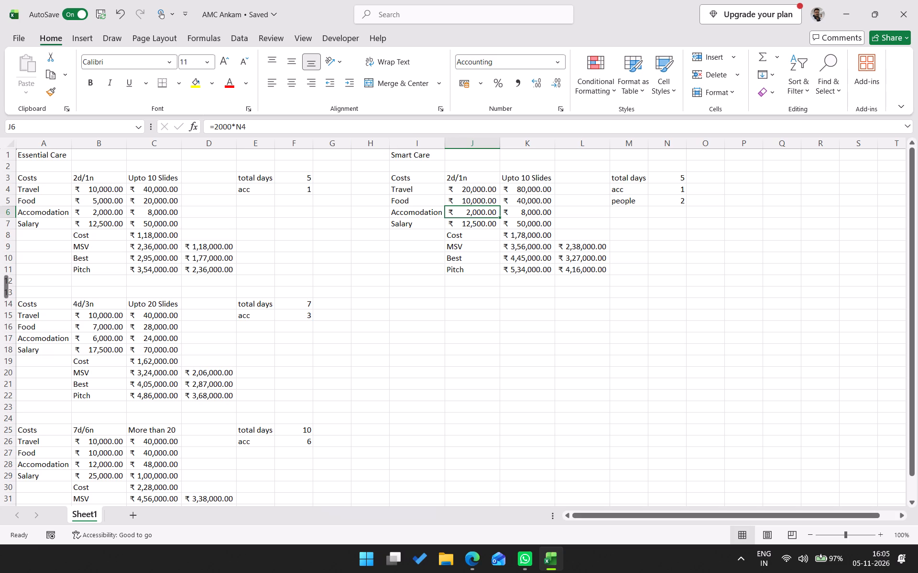
# Extend the Smart Care Accomodation formula in J6 to =2000*N4*(N5/2), charging one room per two people.
pyautogui.click(307, 128)
pyautogui.hotkey('shift', '*')
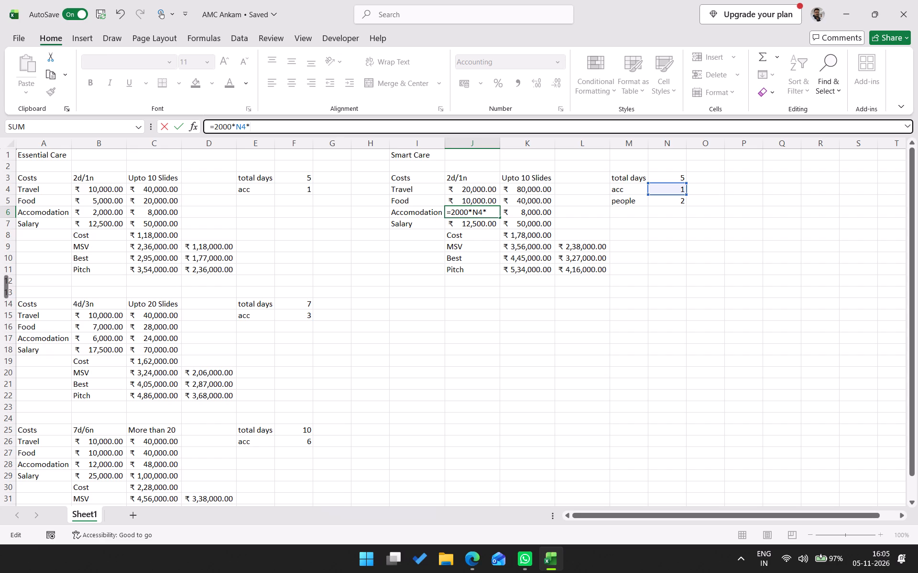
pyautogui.hotkey('shift', '(')
pyautogui.click(684, 201)
pyautogui.press('Right')
pyautogui.write('/21')
pyautogui.press('BackSpace')
pyautogui.hotkey('shift', ')')
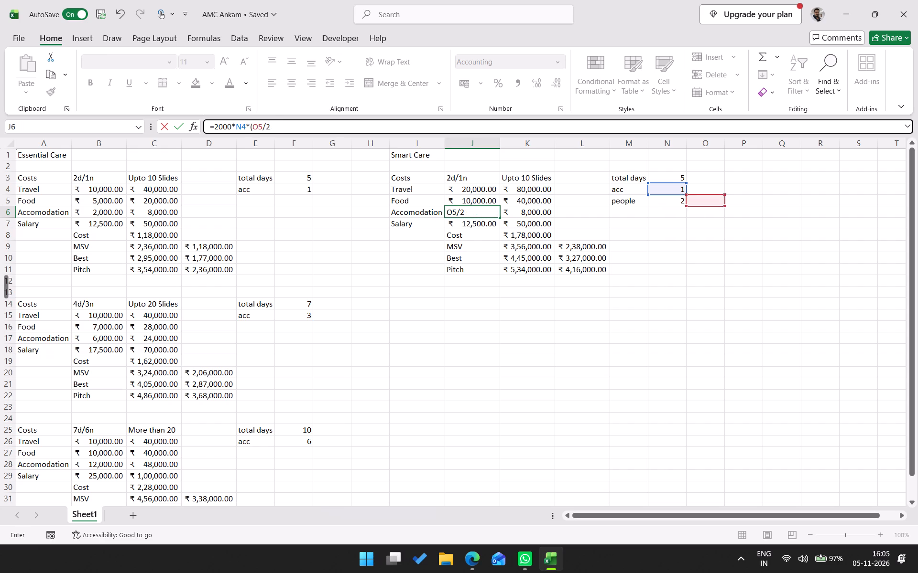
pyautogui.press('Return')
pyautogui.press('Up')
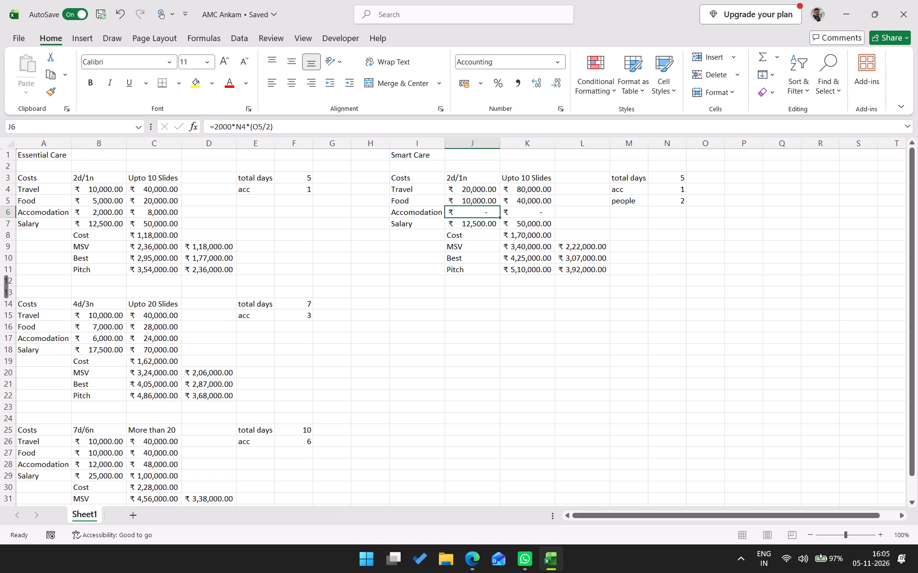
pyautogui.click(347, 129)
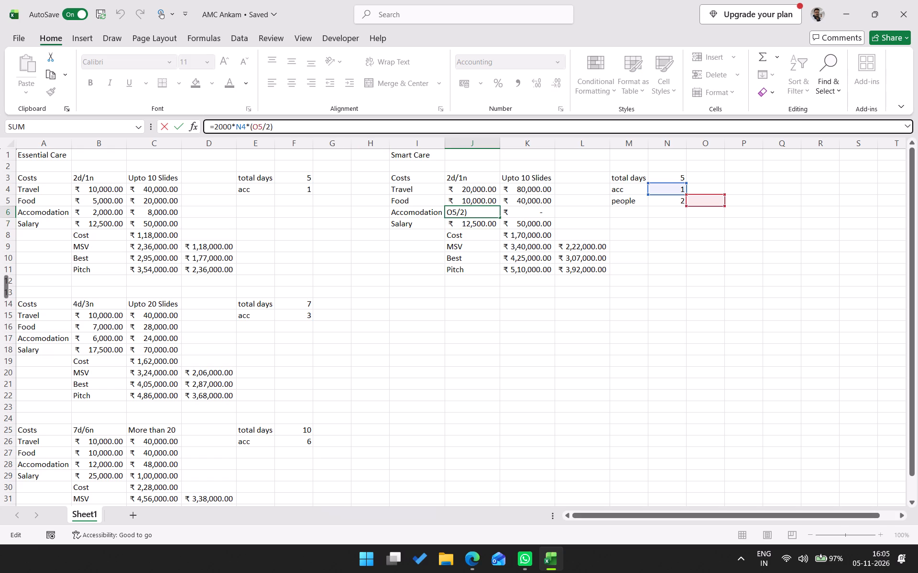
pyautogui.moveTo(708, 195); pyautogui.dragTo(678, 200)
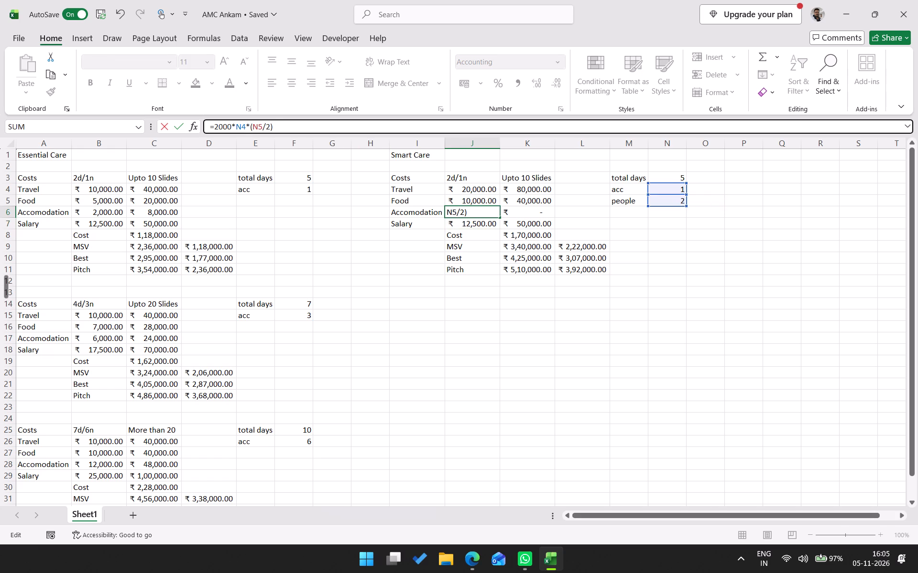
pyautogui.press('Return')
pyautogui.press('Up')
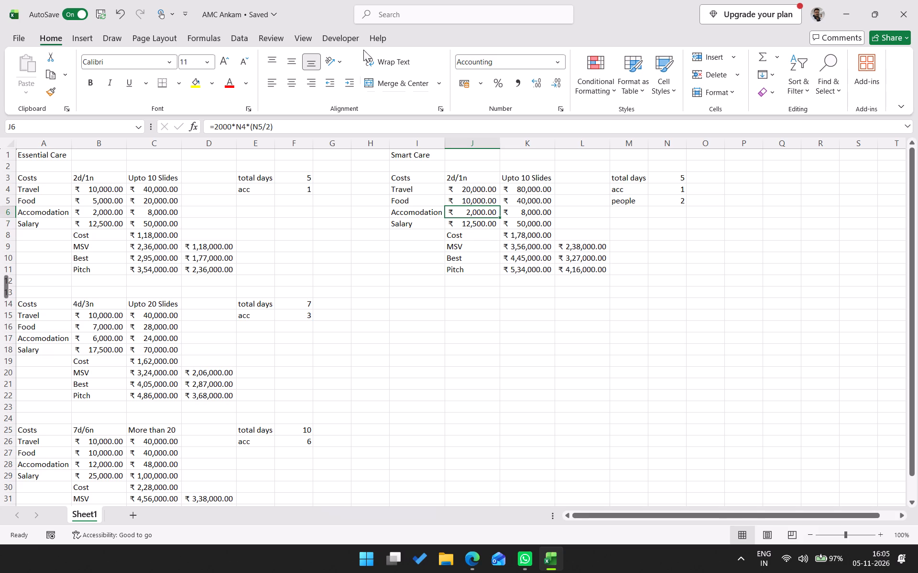
# Extend the Smart Care Salary formula in J7 to =2500*N3*N5, multiplying it by the people count.
pyautogui.click(460, 225)
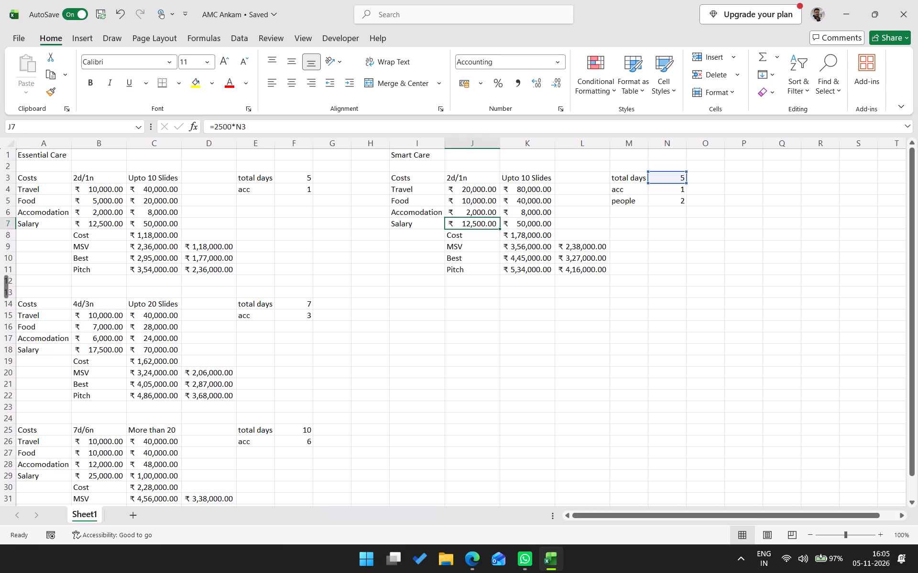
pyautogui.click(284, 131)
pyautogui.hotkey('shift', '*')
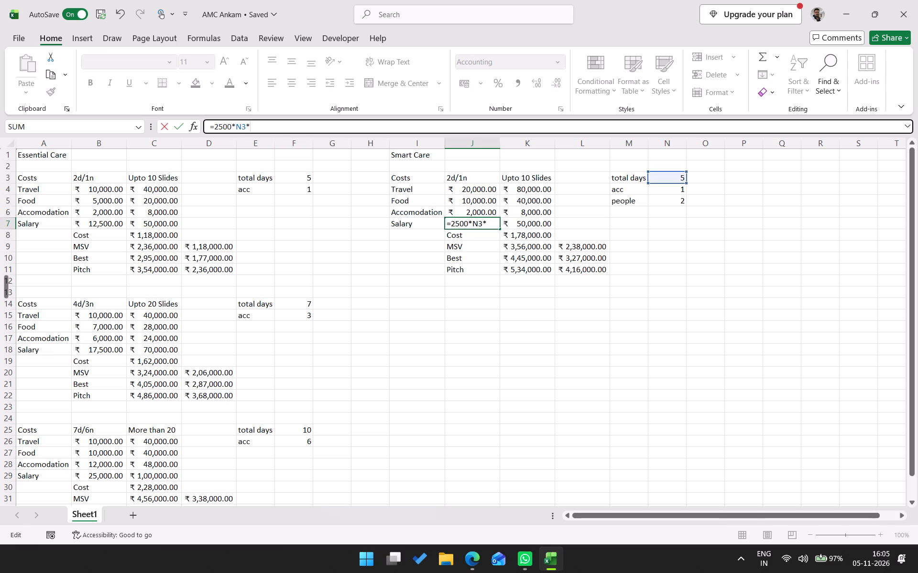
pyautogui.click(672, 201)
pyautogui.press('Return')
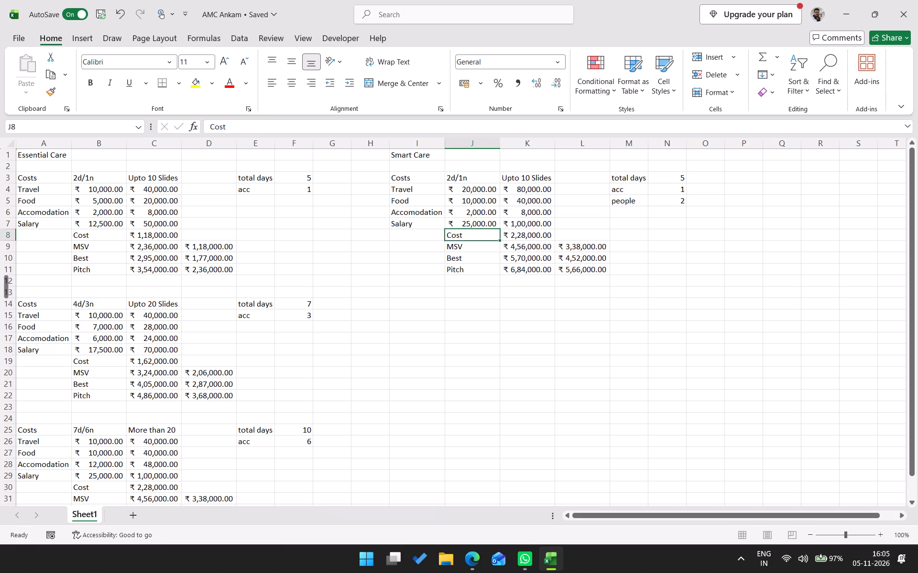
# Review the Smart Care cost formulas for Travel, Food, Accomodation and Salary in columns J and K.
pyautogui.press('Up')
pyautogui.press('Up')
pyautogui.press('Up')
pyautogui.press('Up')
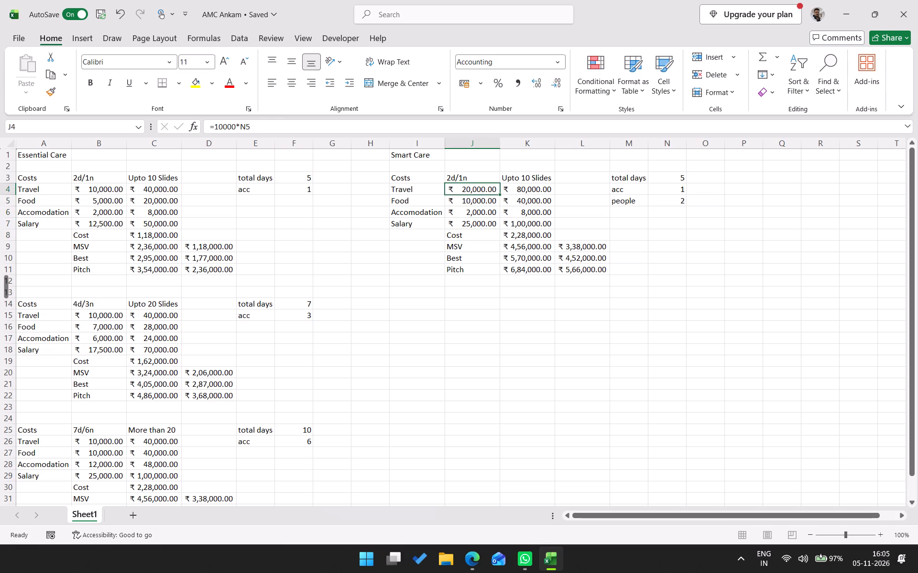
pyautogui.press('Down')
pyautogui.press('Down')
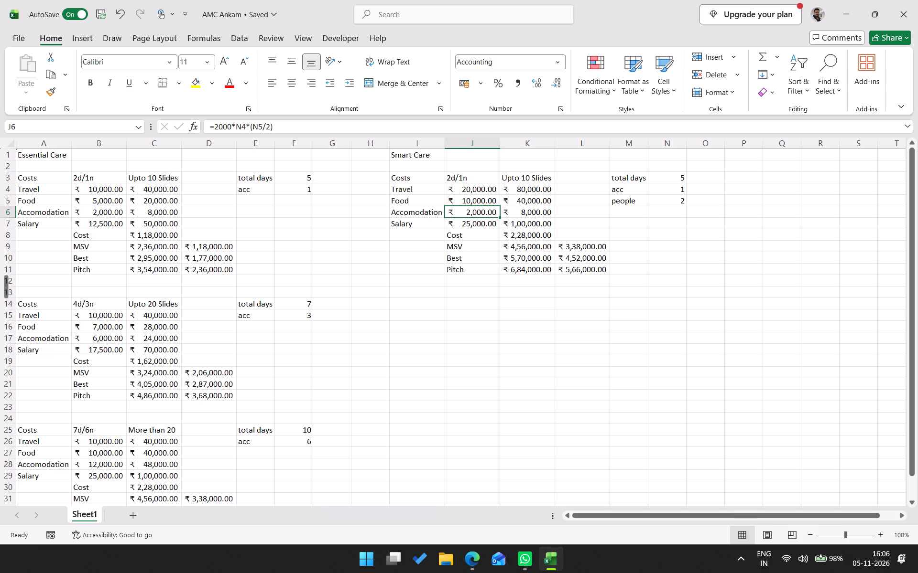
pyautogui.press('Right')
pyautogui.press('Up')
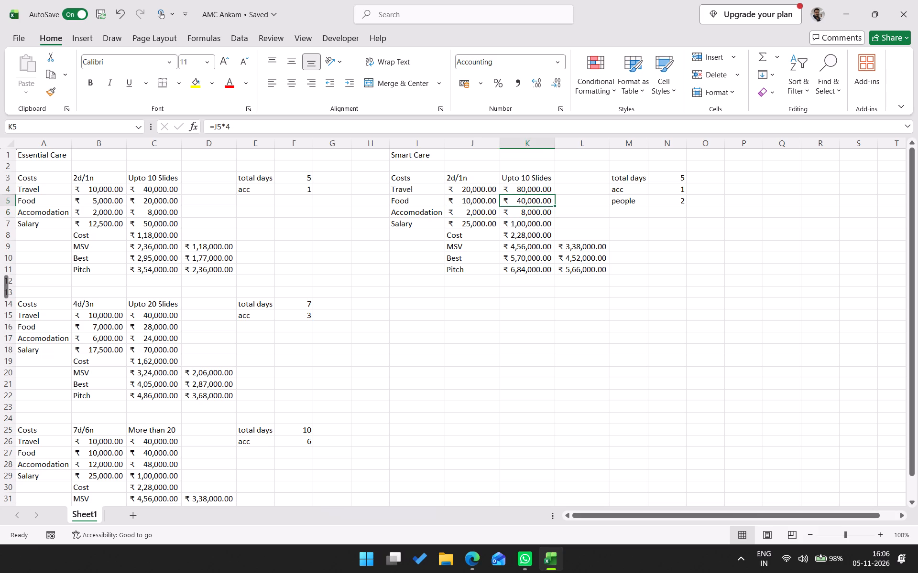
pyautogui.press('Right')
pyautogui.press('Left')
pyautogui.press('Up')
pyautogui.press('Right')
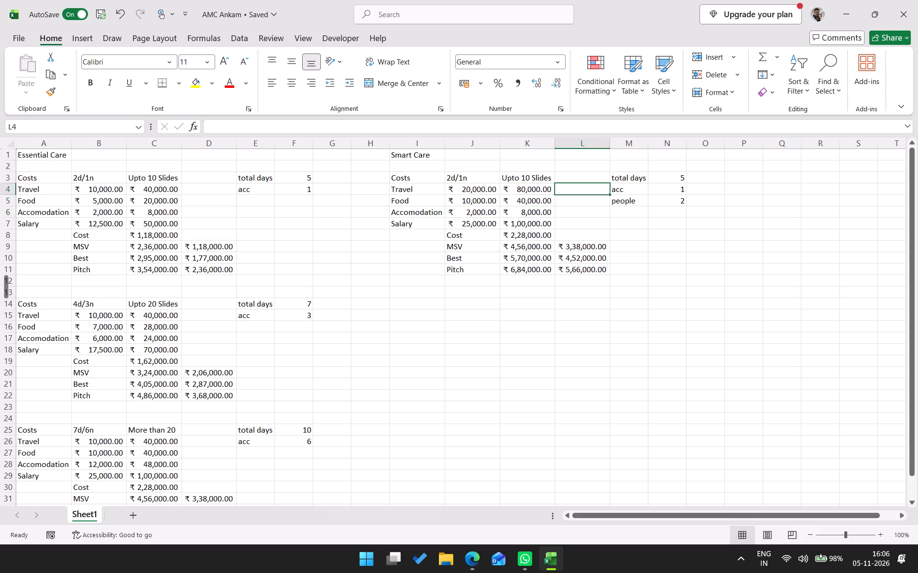
# Change the Smart Care duration label in J3 to 5d/4n for the Upto 10 Slides tier.
pyautogui.press('Up')
pyautogui.press('Right')
pyautogui.press('Left')
pyautogui.press('Left')
pyautogui.press('Left')
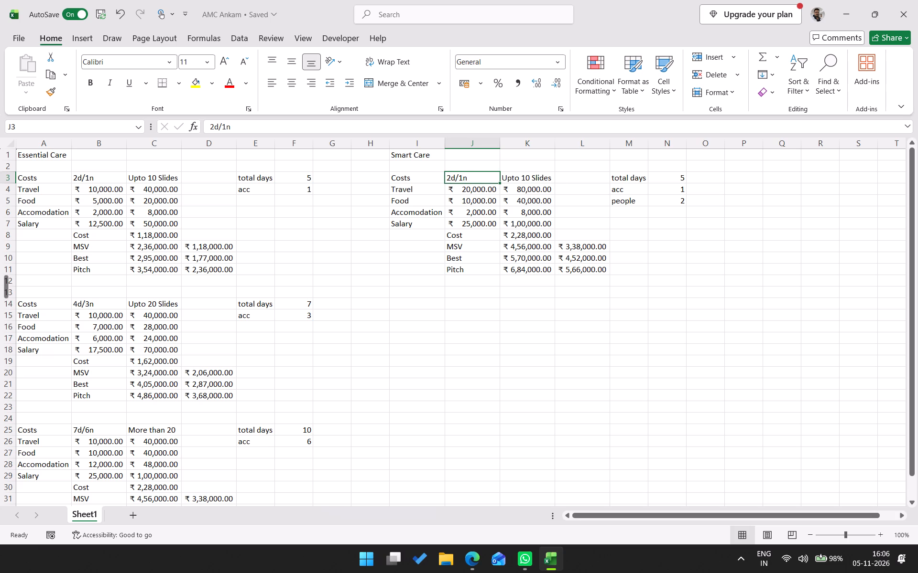
pyautogui.press('4')
pyautogui.press('BackSpace')
pyautogui.write('5d/4n')
pyautogui.press('Tab')
# Set the Smart Care acc value in N4 to 4 and the total days in N3 to 8.
pyautogui.press('Tab')
pyautogui.press('Tab')
pyautogui.press('Tab')
pyautogui.press('Down')
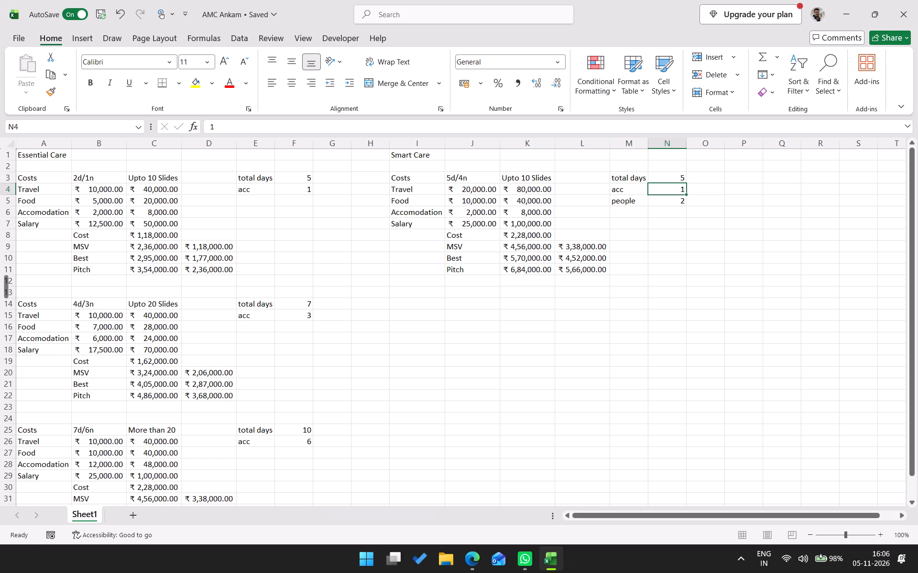
pyautogui.press('4')
pyautogui.press('Return')
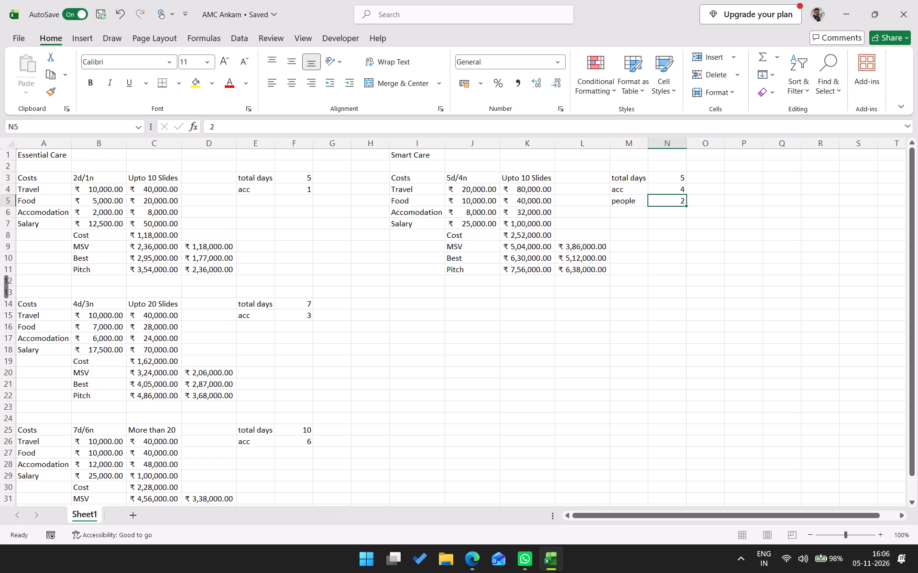
pyautogui.press('Up')
pyautogui.press('Up')
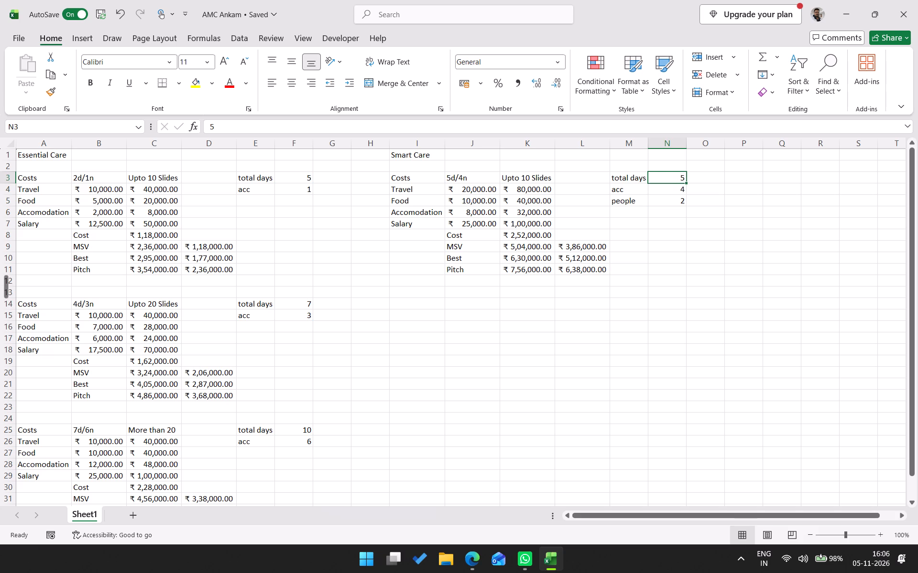
pyautogui.press('8')
pyautogui.press('Return')
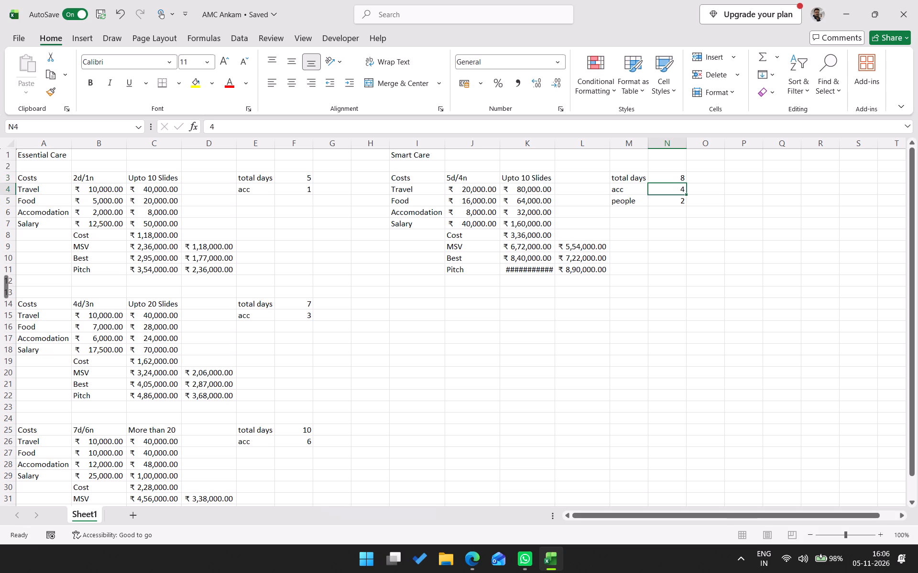
# Autofit the width of column K to its Smart Care amounts.
pyautogui.press('Left')
pyautogui.press('Left')
pyautogui.press('Left')
pyautogui.press('Down')
pyautogui.press('Left')
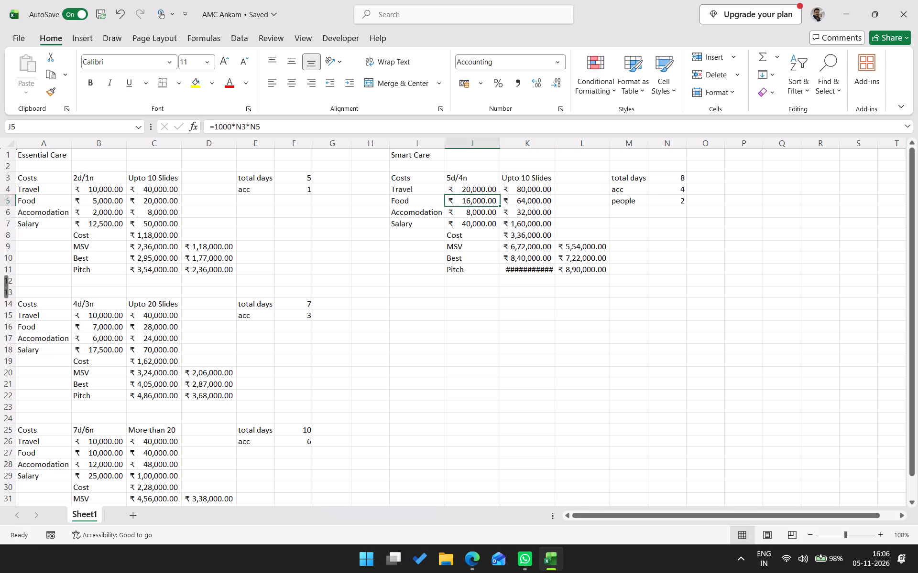
pyautogui.doubleClick(551, 144)
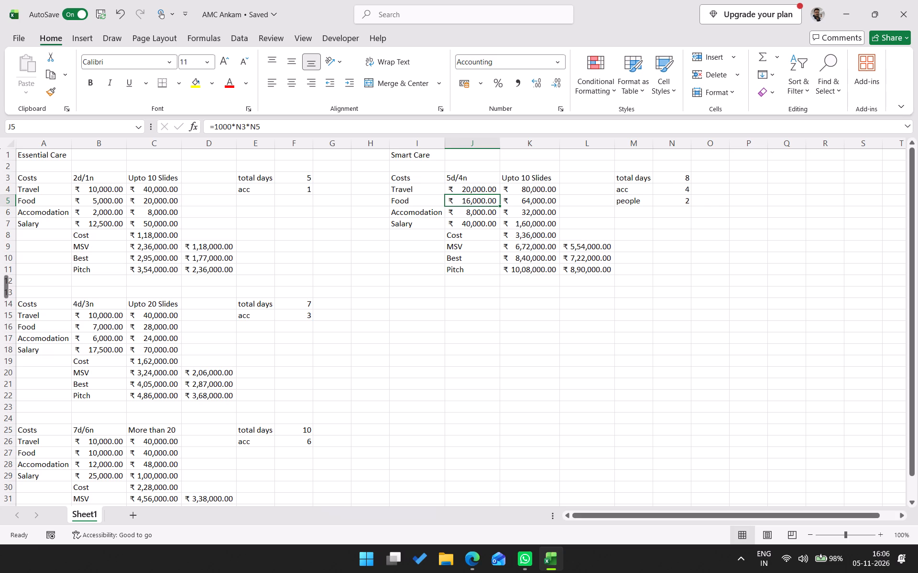
# Examine the Smart Care Travel, Food, Accomodation and Salary formulas in J4 to J7.
pyautogui.click(482, 190)
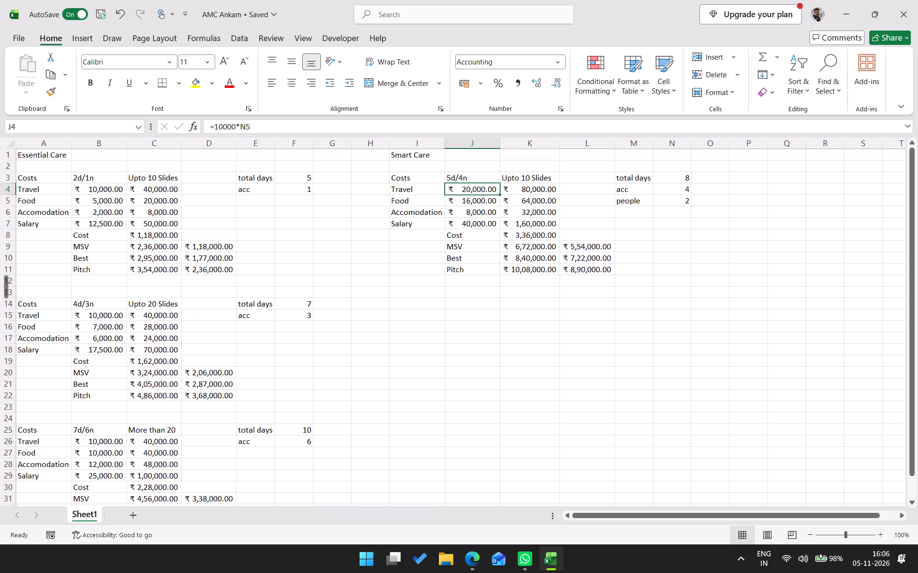
pyautogui.click(471, 201)
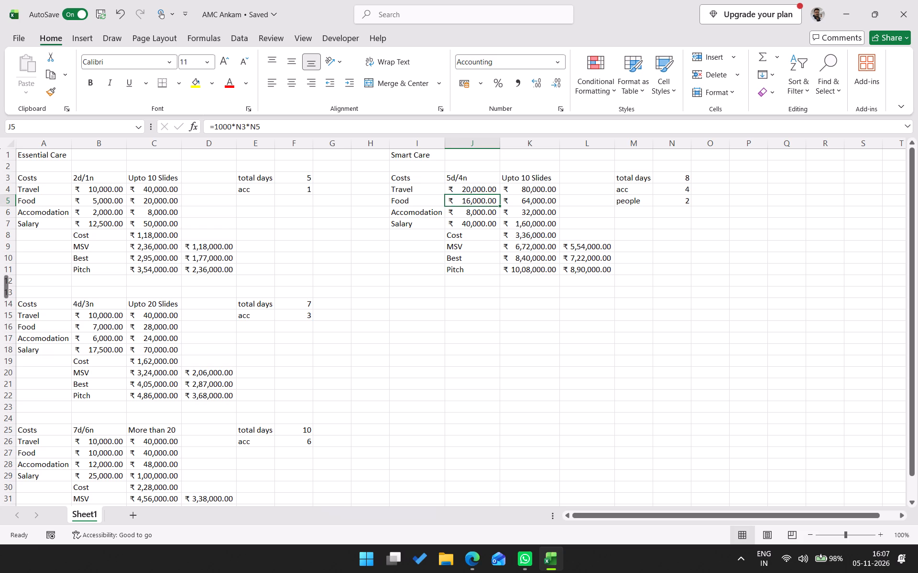
pyautogui.click(481, 191)
pyautogui.click(476, 202)
pyautogui.click(476, 214)
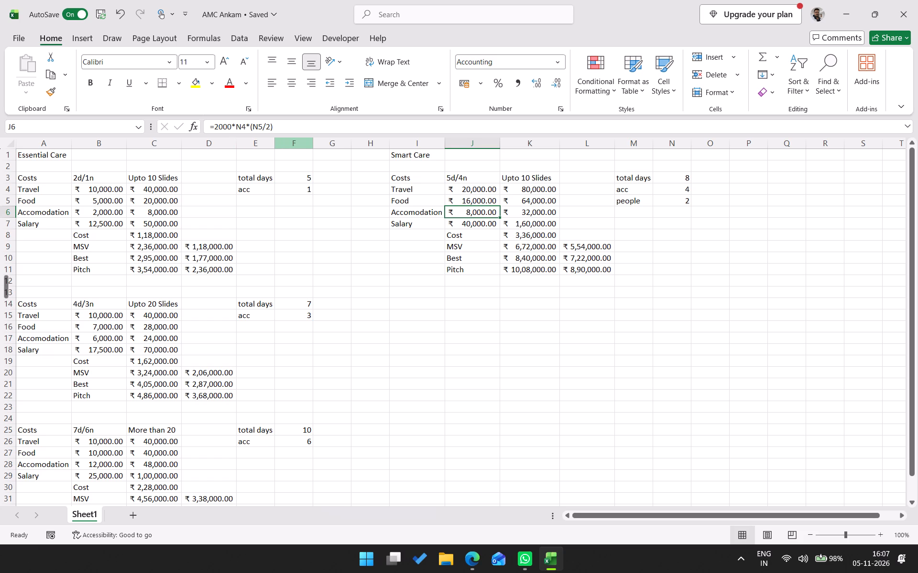
pyautogui.click(478, 223)
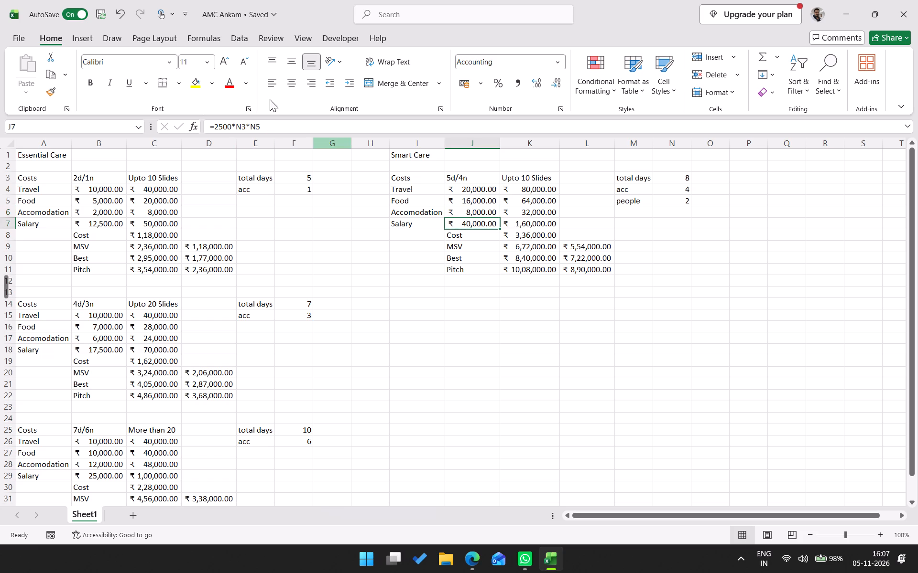
pyautogui.click(269, 122)
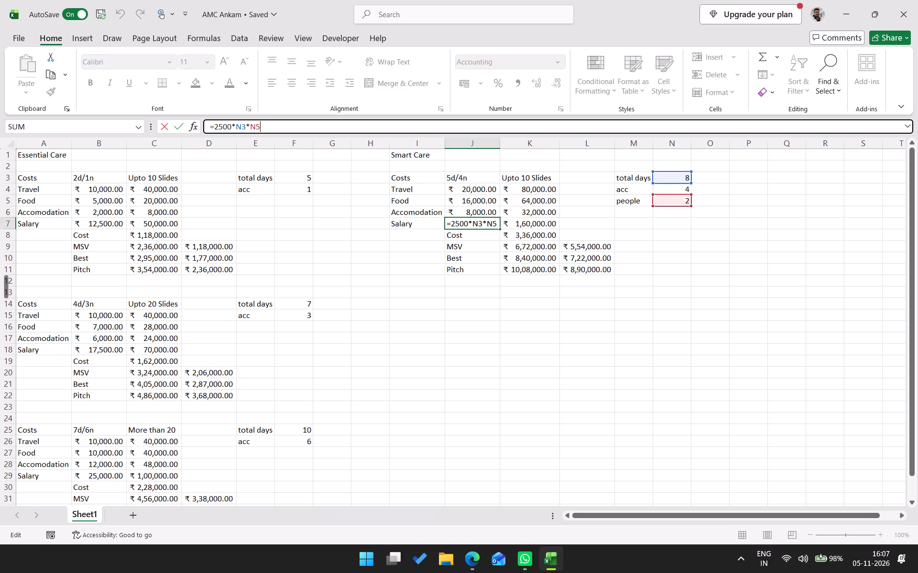
pyautogui.press('Escape')
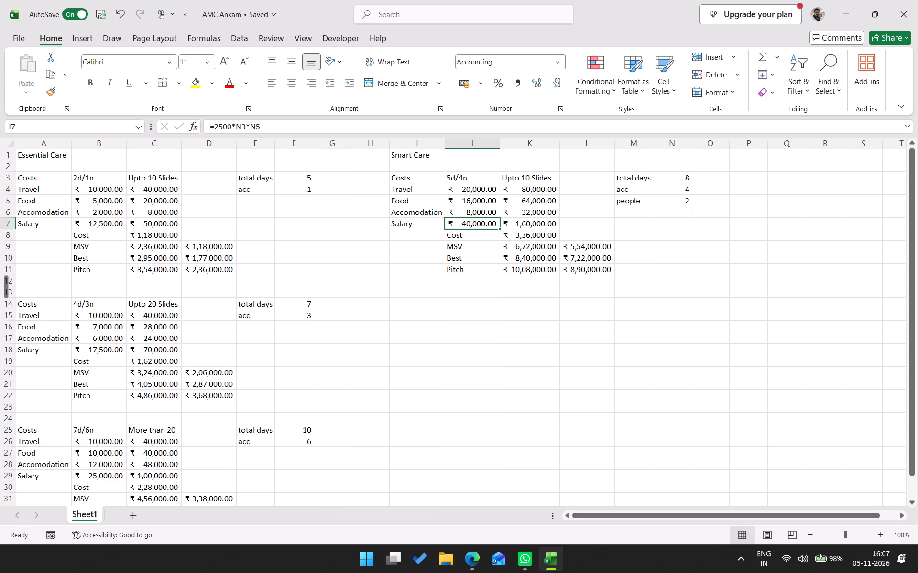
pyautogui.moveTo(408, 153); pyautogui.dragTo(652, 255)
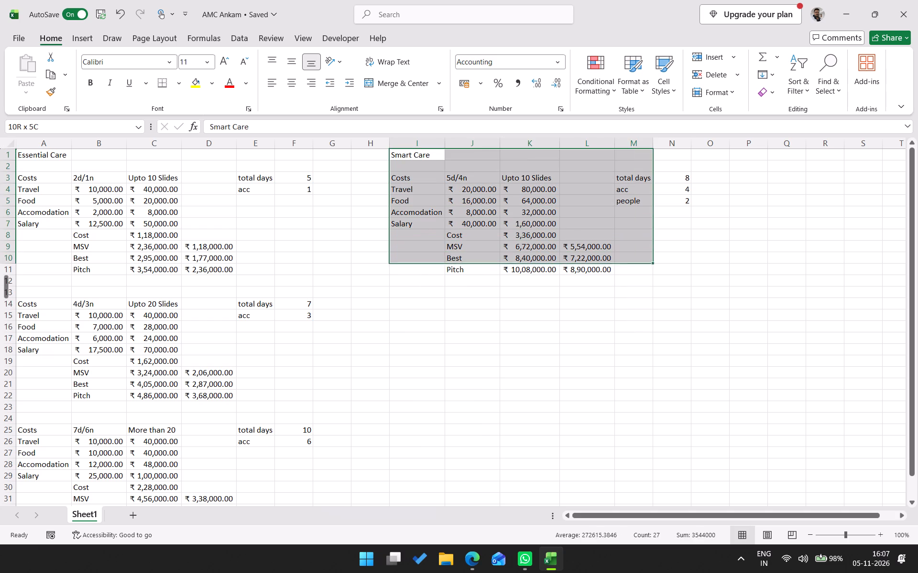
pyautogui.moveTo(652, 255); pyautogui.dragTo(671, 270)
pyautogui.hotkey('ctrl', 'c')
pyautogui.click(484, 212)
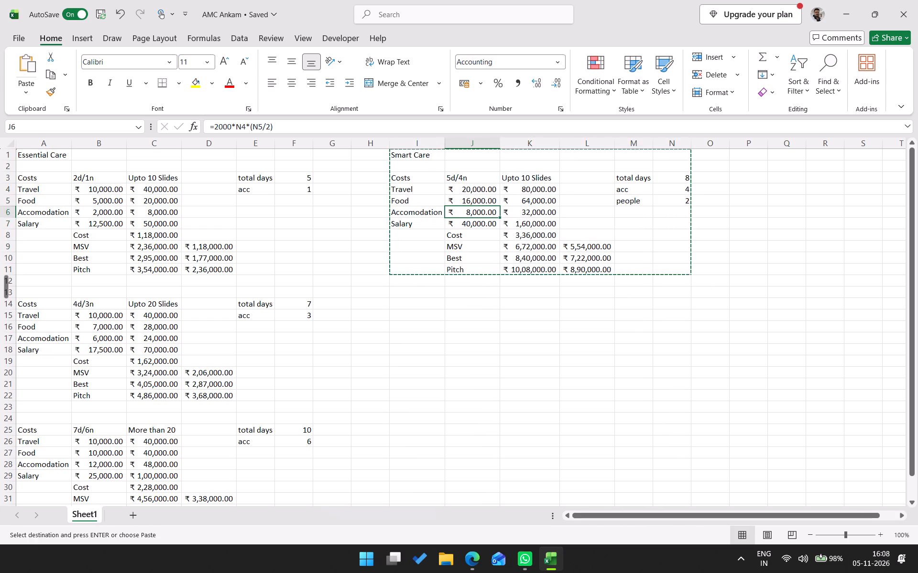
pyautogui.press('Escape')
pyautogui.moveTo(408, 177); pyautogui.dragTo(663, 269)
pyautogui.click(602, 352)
# Enter the label "Basic +" in I36, below the cost tables in the Smart Care columns.
pyautogui.scroll(-5, 537, 350)
pyautogui.click(418, 384)
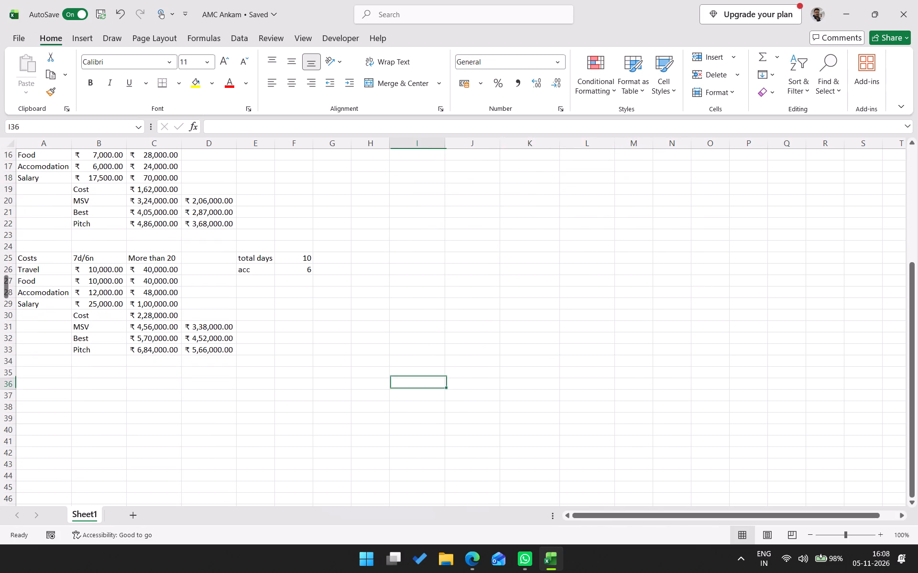
pyautogui.write('Baisc')
pyautogui.press('BackSpace')
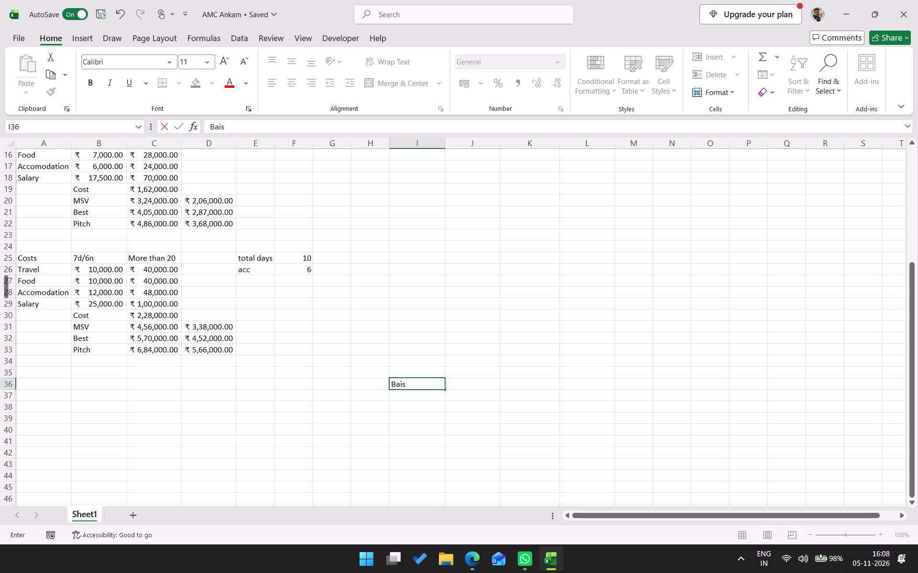
pyautogui.press('BackSpace')
pyautogui.press('BackSpace')
pyautogui.write('sic')
pyautogui.press('space')
pyautogui.write('+')
pyautogui.press('Tab')
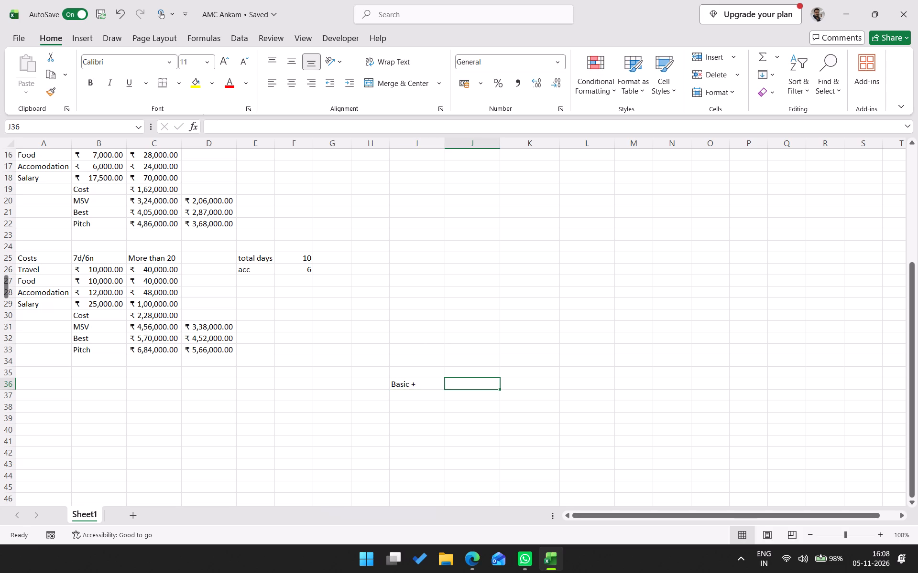
# List Fibreglass Maintenance, Lubrication and Sealants in J36 to J38 beside the "Basic +" label.
pyautogui.write('Fibreglass Maintenance')
pyautogui.press('Return')
pyautogui.press('Tab')
pyautogui.write('Lubrication')
pyautogui.press('Return')
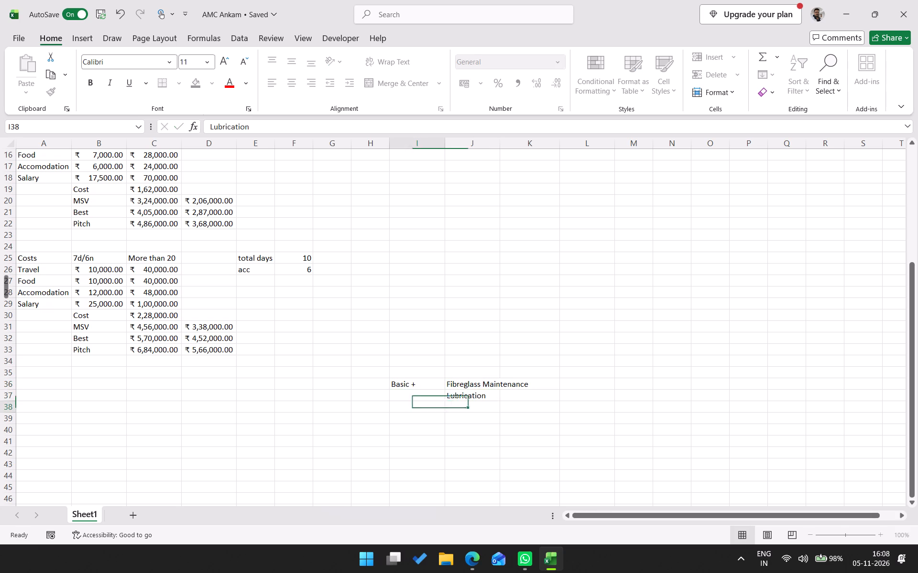
pyautogui.hotkey('shift', 's')
pyautogui.press('BackSpace')
pyautogui.press('Right')
pyautogui.write('Sealants')
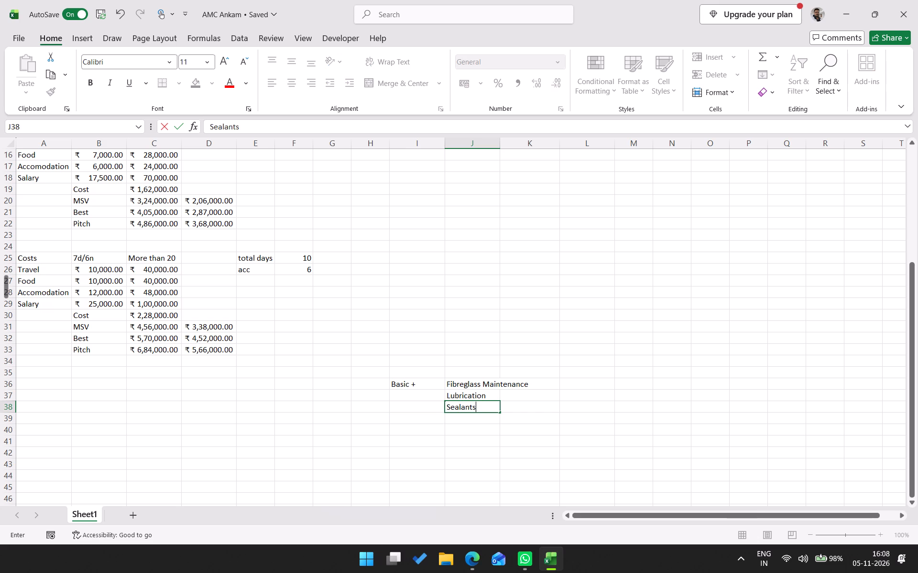
pyautogui.press('Return')
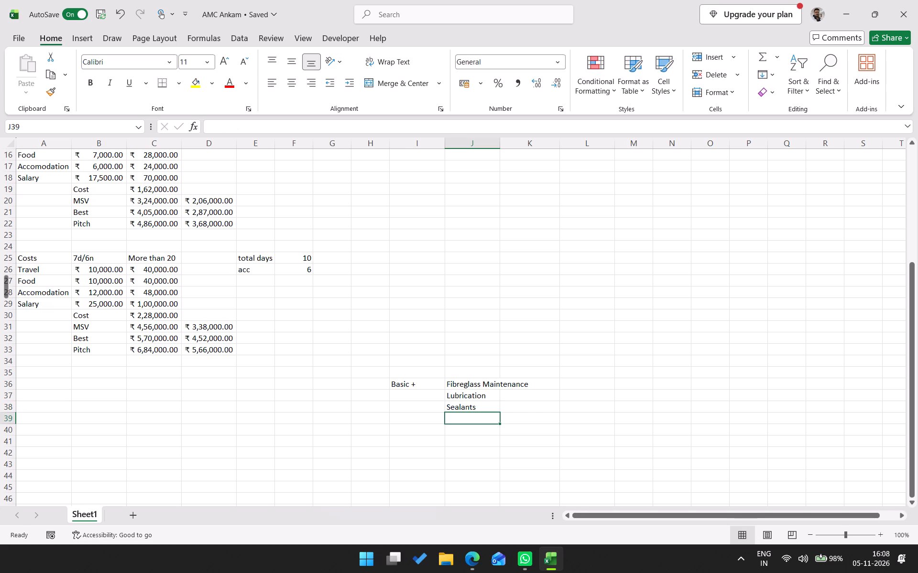
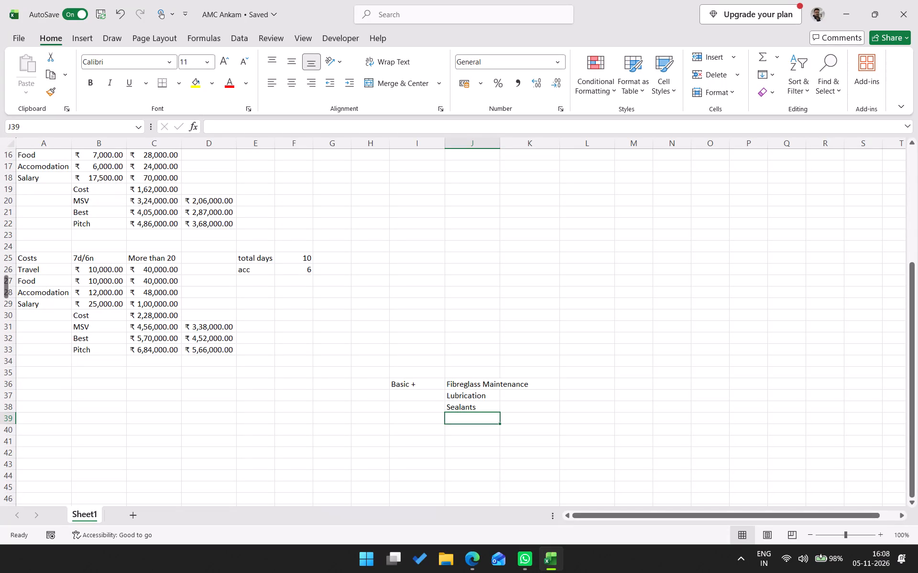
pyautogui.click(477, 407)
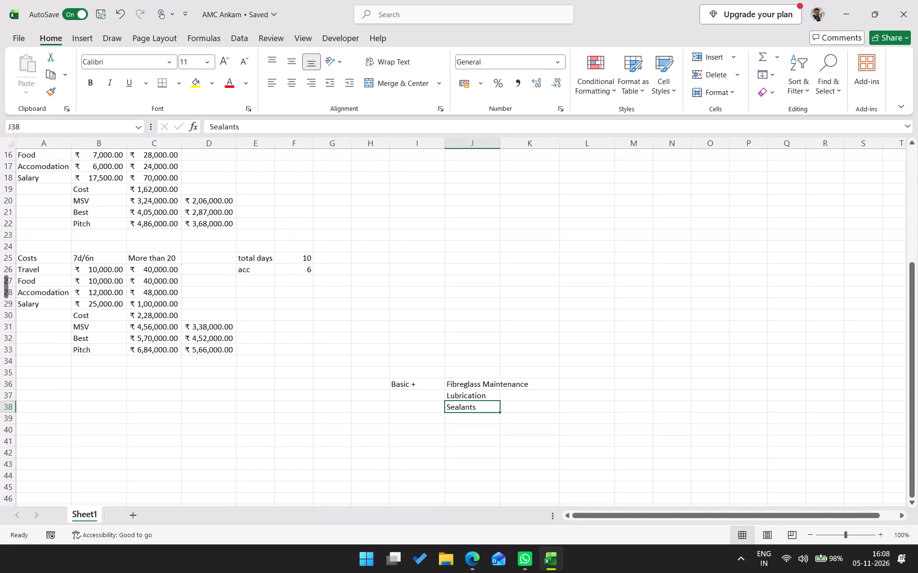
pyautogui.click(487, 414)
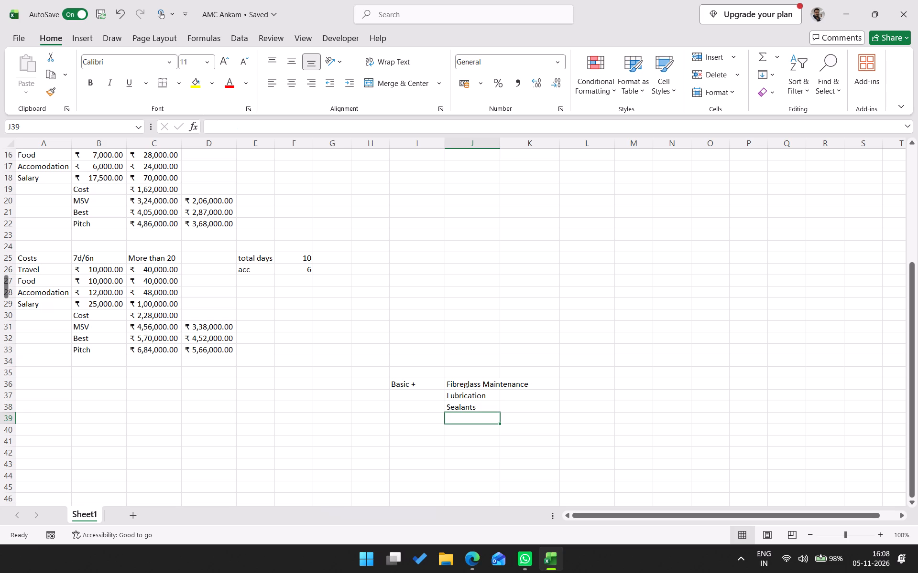
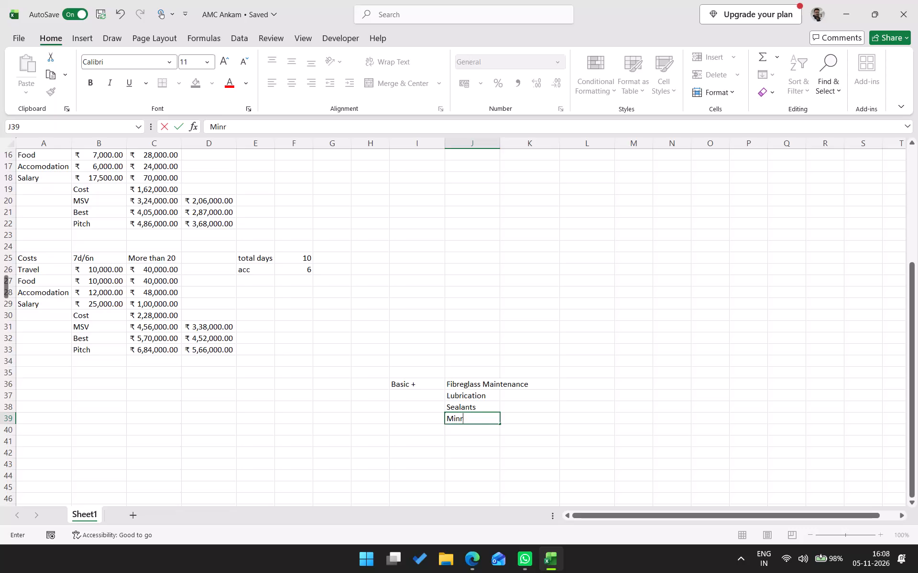
# Complete the fourth Basic + service entry as "Minor Touch Up Repair + Materials" and save the workbook.
pyautogui.press('BackSpace')
pyautogui.write('or Touch Up Repair')
pyautogui.press('space')
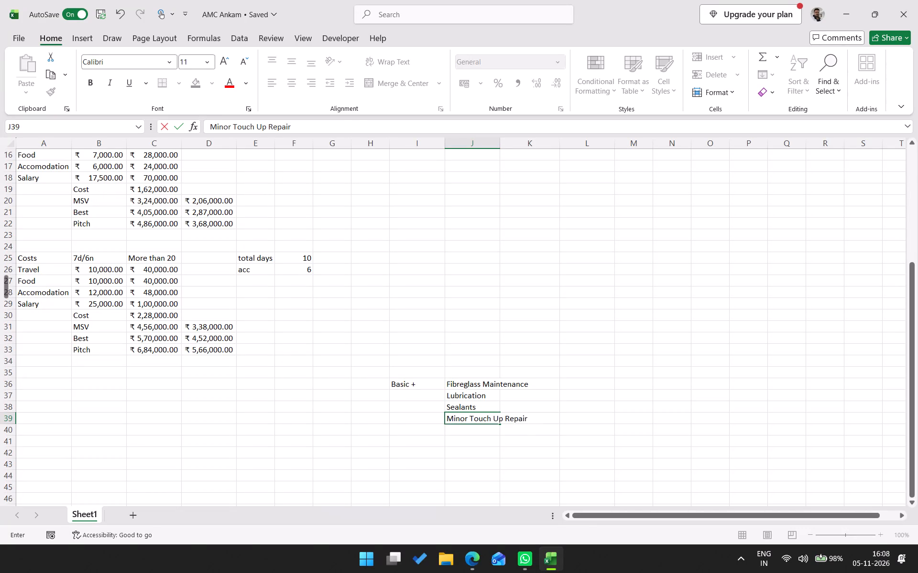
pyautogui.write('+ Materials')
pyautogui.press('Return')
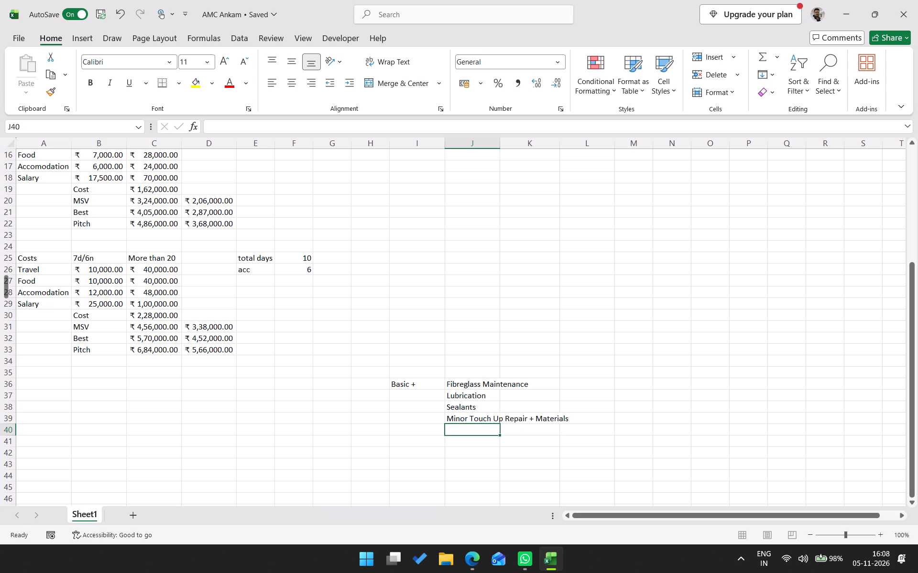
pyautogui.hotkey('ctrl', 's')
# Append "(Surface and Joints)" to the Fibreglass Maintenance entry in the Basic + list.
pyautogui.click(453, 387)
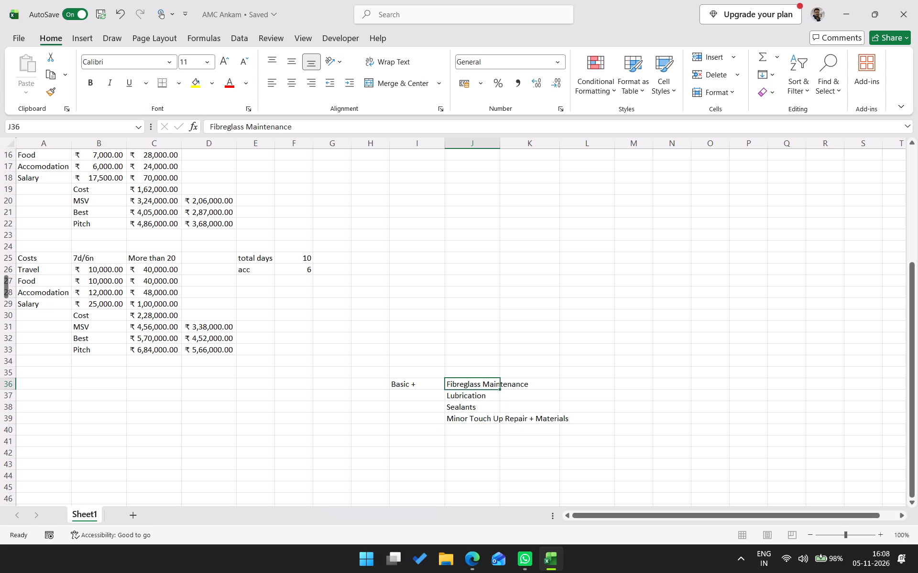
pyautogui.click(297, 128)
pyautogui.press('space')
pyautogui.write('(Surface')
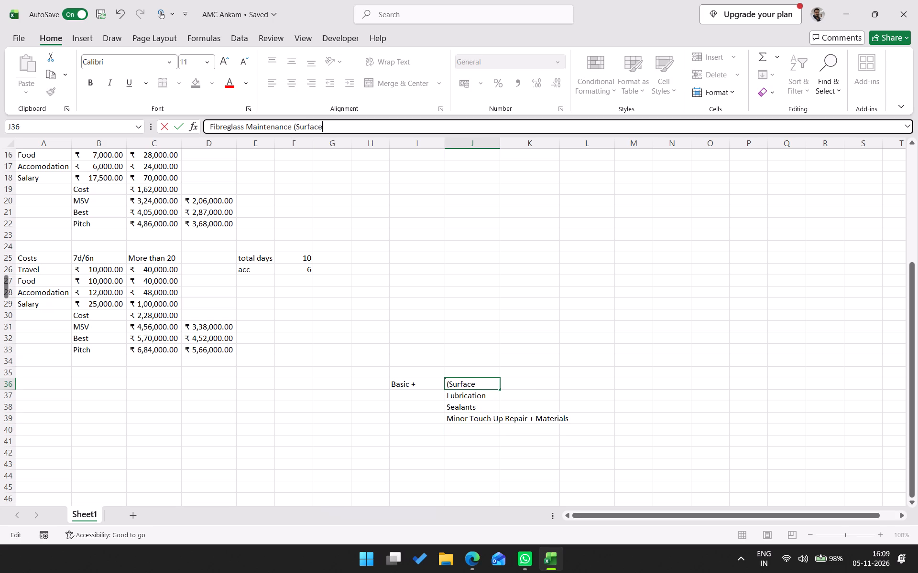
pyautogui.press('space')
pyautogui.write('and Joints')
pyautogui.hotkey('shift', ')')
pyautogui.press('Return')
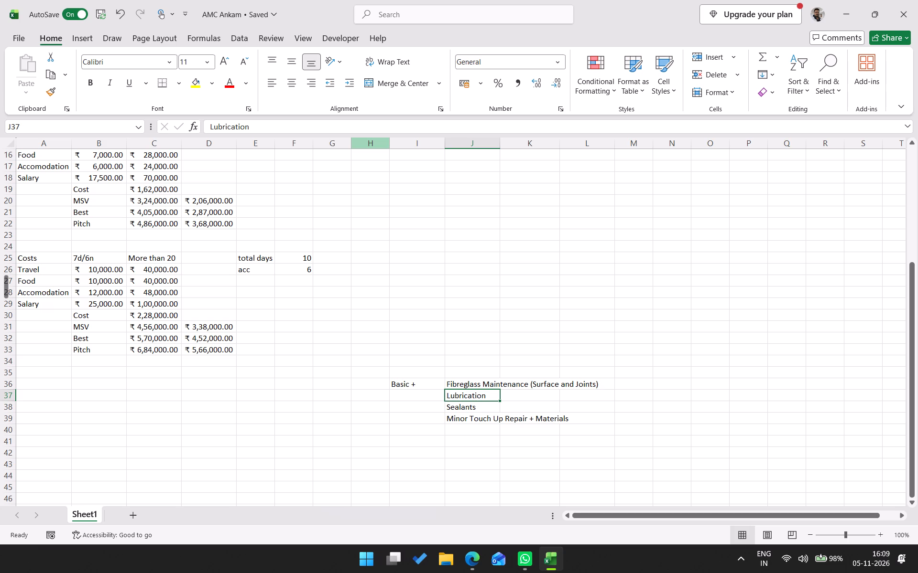
# Insert blank cells across I8:L8 below the Smart Care Salary row, shifting cells down, and label the new row "Consumables".
pyautogui.scroll(10, 469, 450)
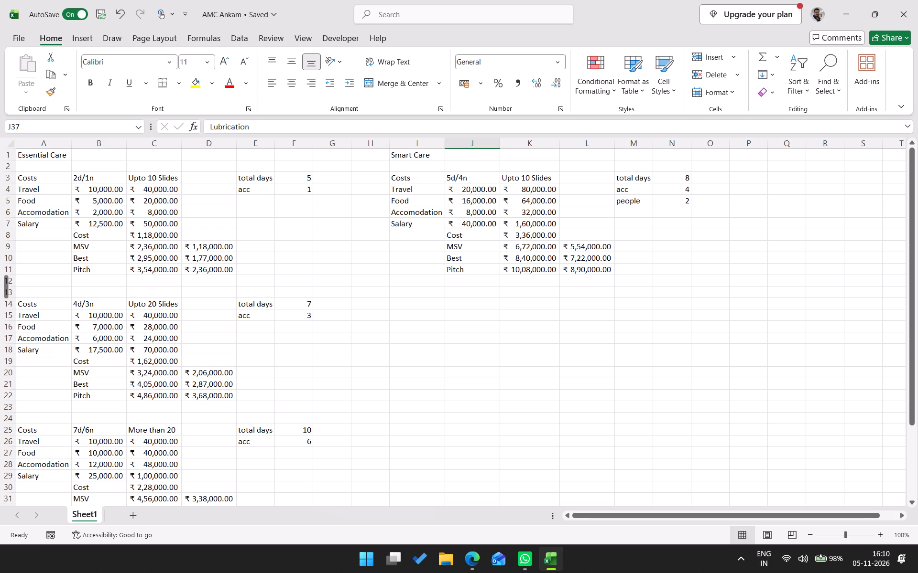
pyautogui.click(634, 269)
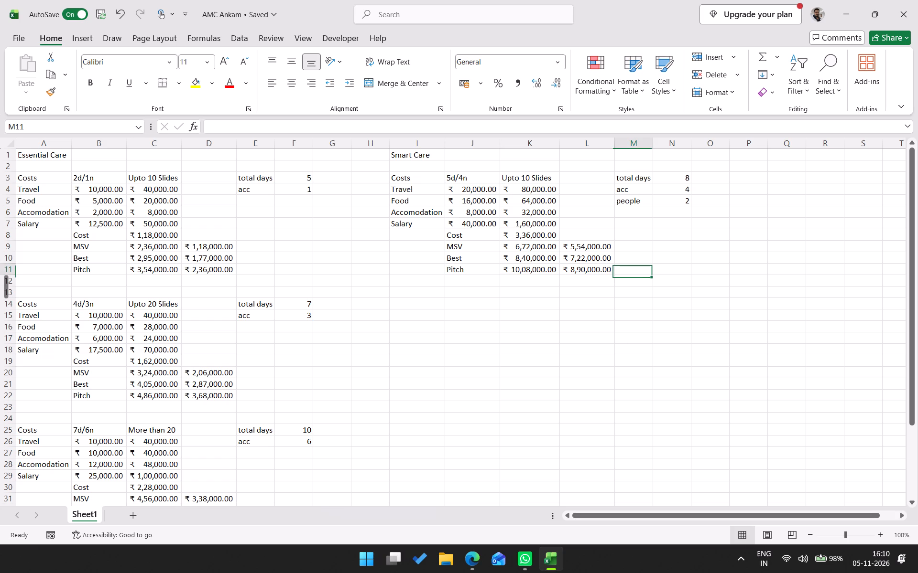
pyautogui.click(415, 233)
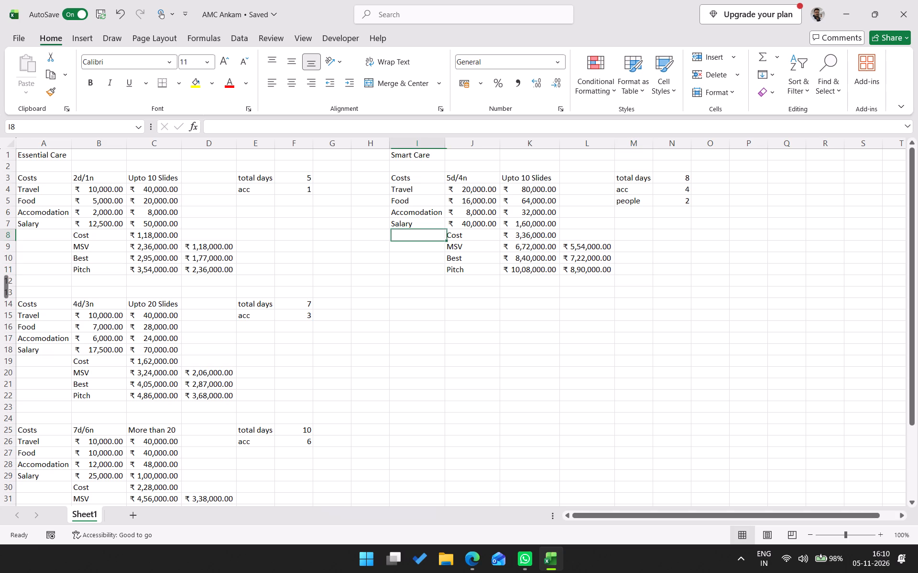
pyautogui.hotkey('shift', 'Right')
pyautogui.hotkey('shift', 'Right')
pyautogui.hotkey('shift', 'Right')
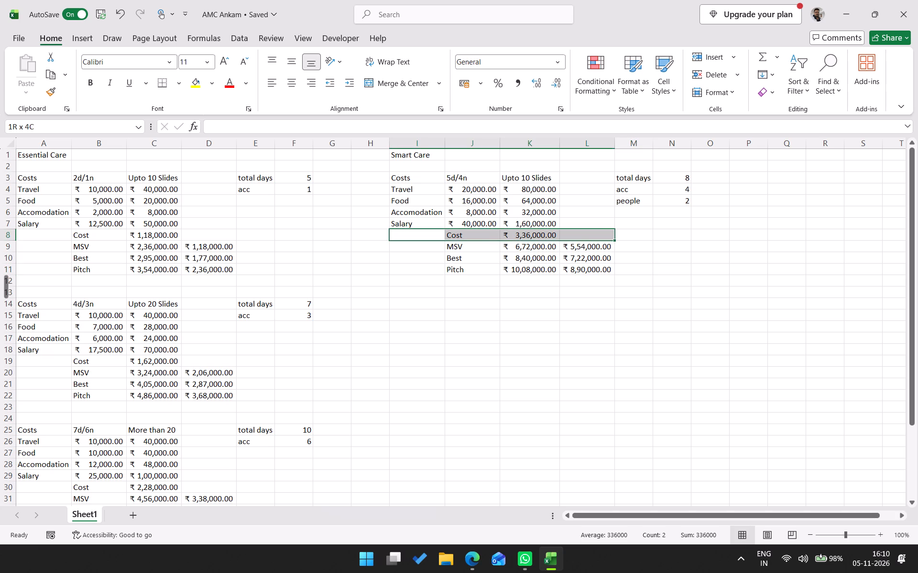
pyautogui.hotkey('ctrl', 'shift', '=')
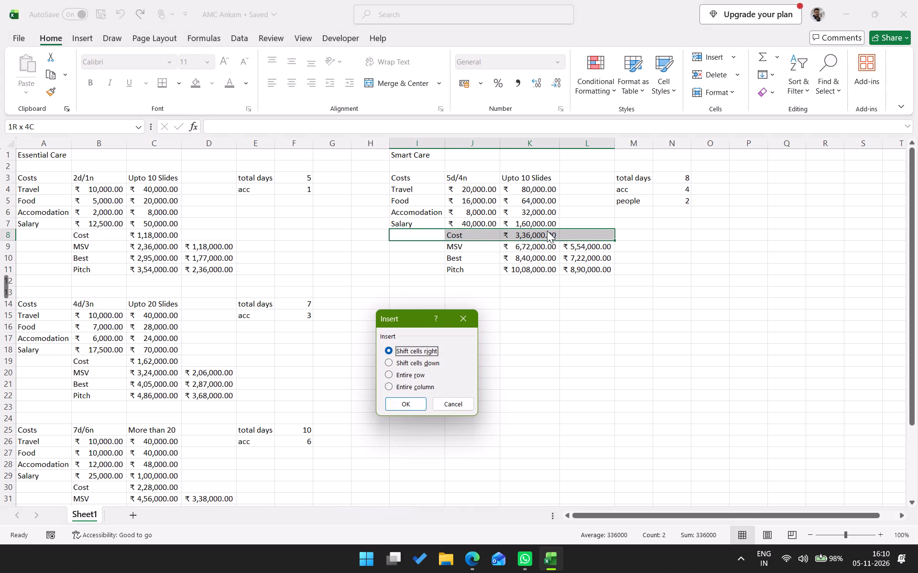
pyautogui.press('Down')
pyautogui.press('Return')
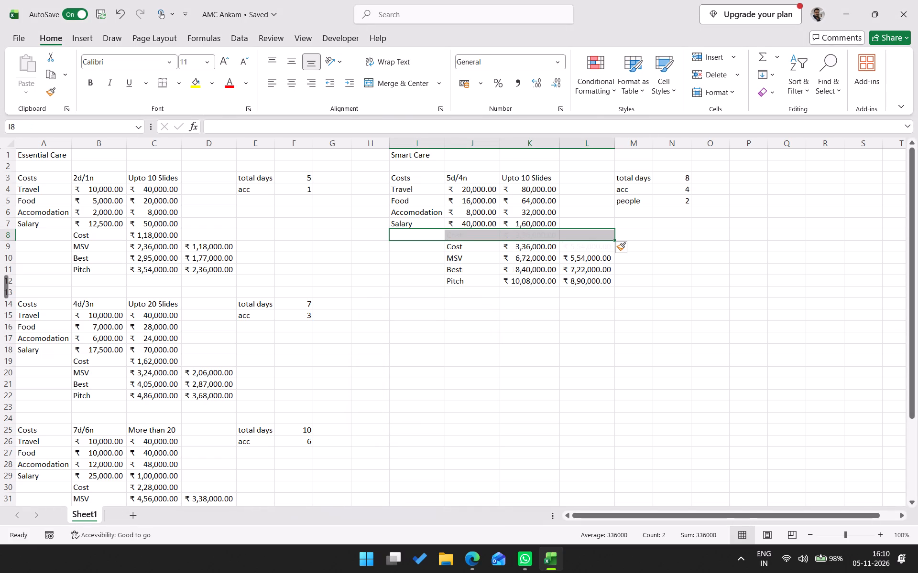
pyautogui.press('Left')
pyautogui.press('Right')
pyautogui.write('Consumables')
pyautogui.press('Return')
# Enter 15000 as the Smart Care Consumables unit cost in J8 and calculate its total in K8 with =J8*10.
pyautogui.press('Right')
pyautogui.press('Up')
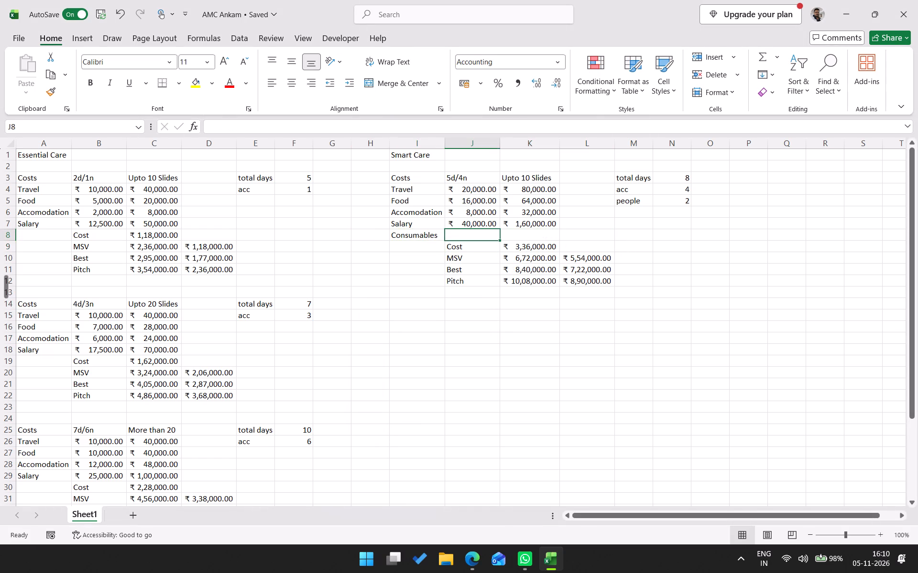
pyautogui.press('Right')
pyautogui.press('Left')
pyautogui.scroll(-6, 739, 352)
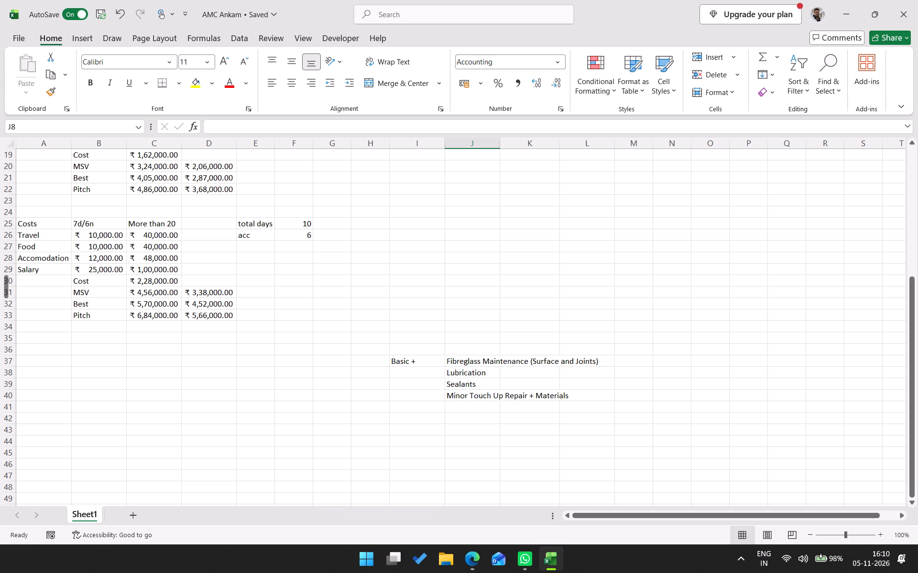
pyautogui.scroll(11, 479, 475)
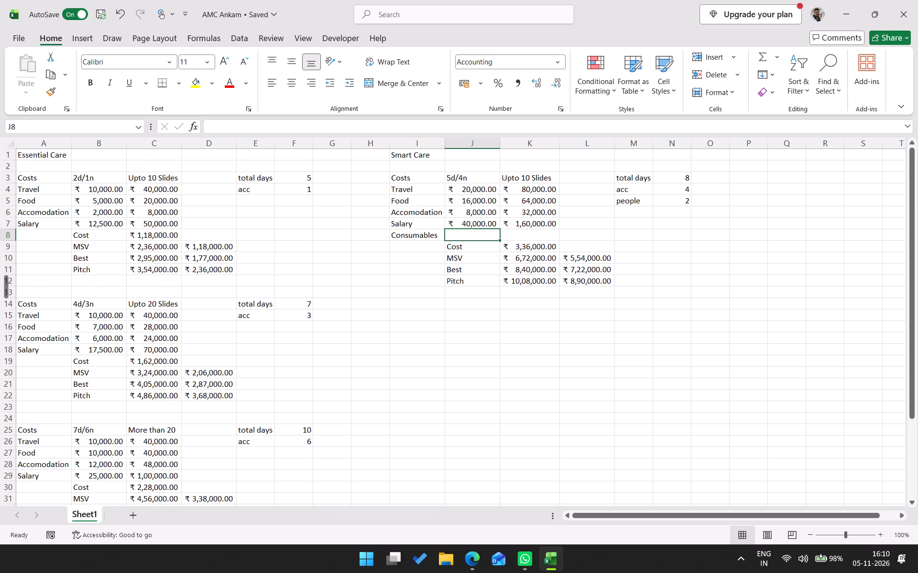
pyautogui.press('1')
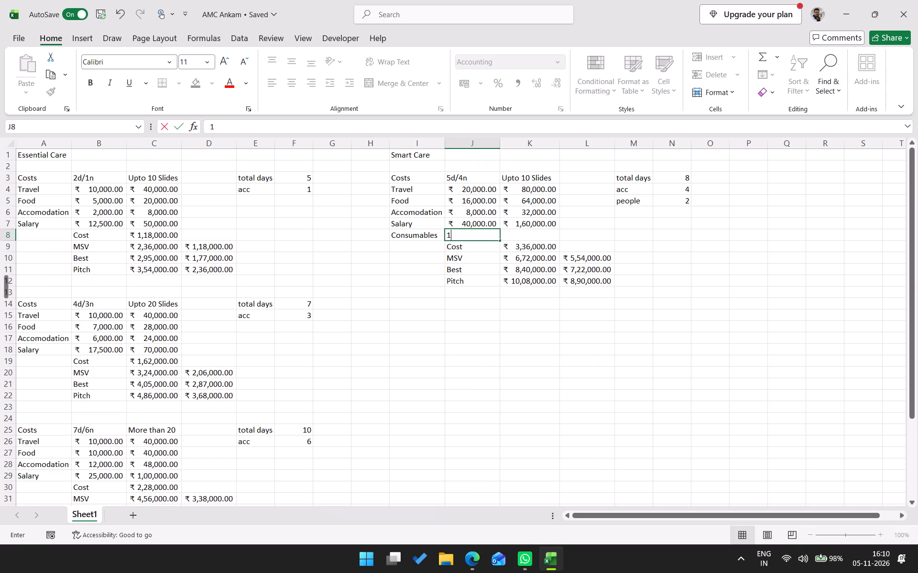
pyautogui.press('5')
pyautogui.write('000')
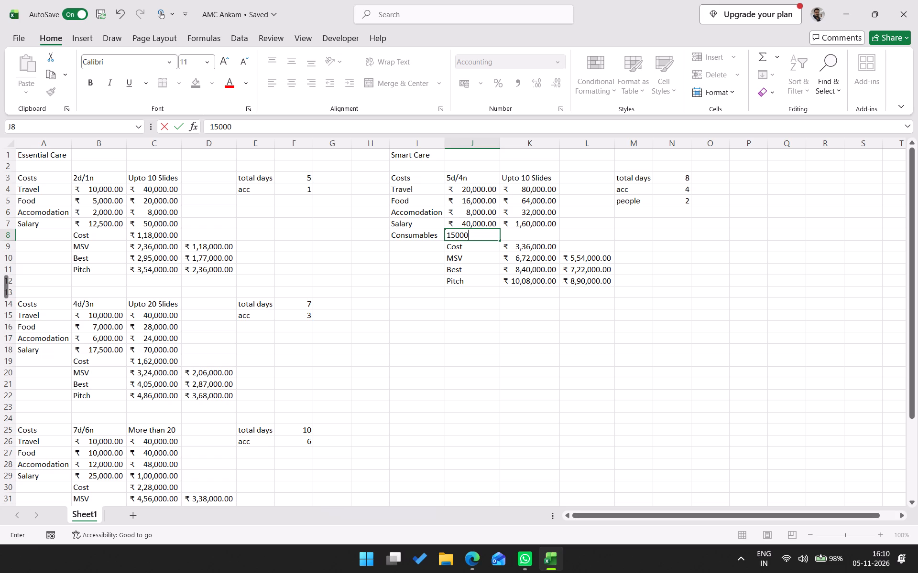
pyautogui.press('Tab')
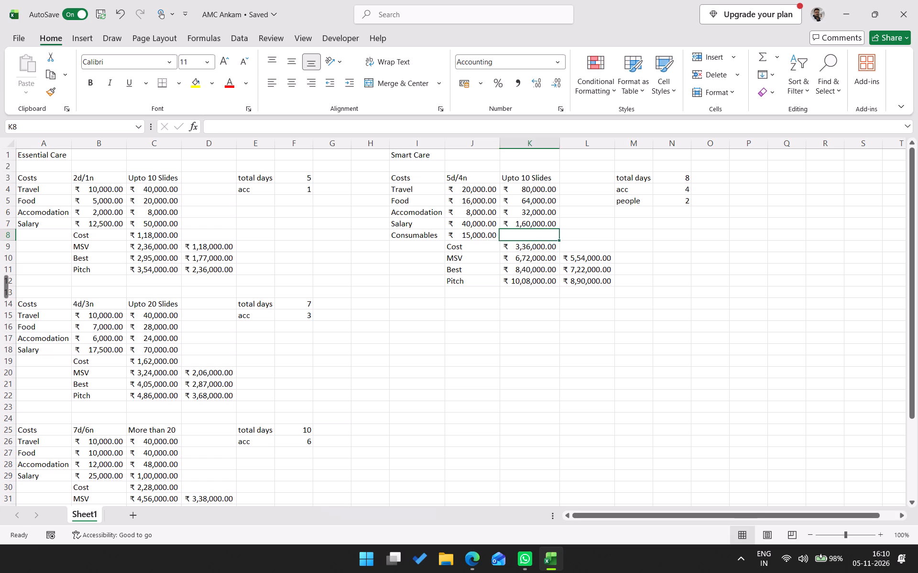
pyautogui.press('=')
pyautogui.press('Left')
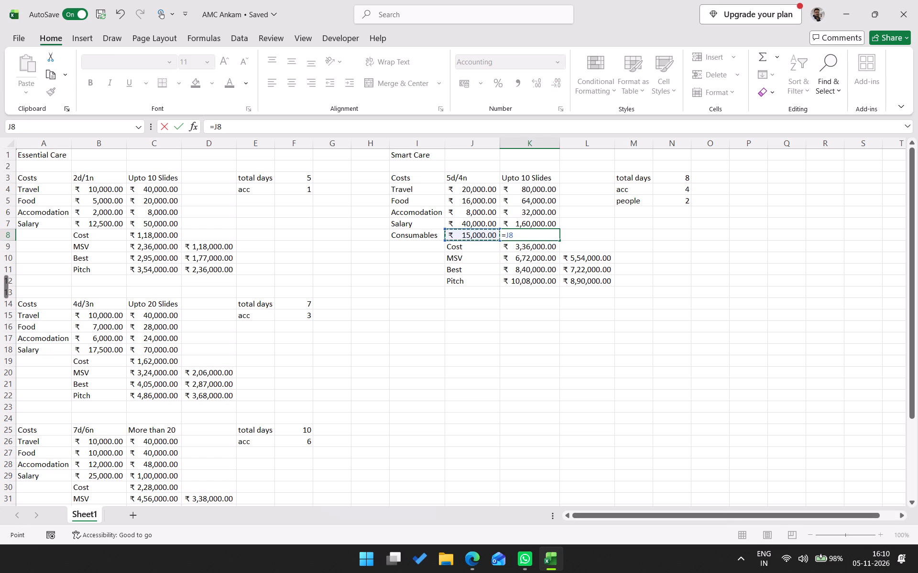
pyautogui.write('*10')
pyautogui.press('Return')
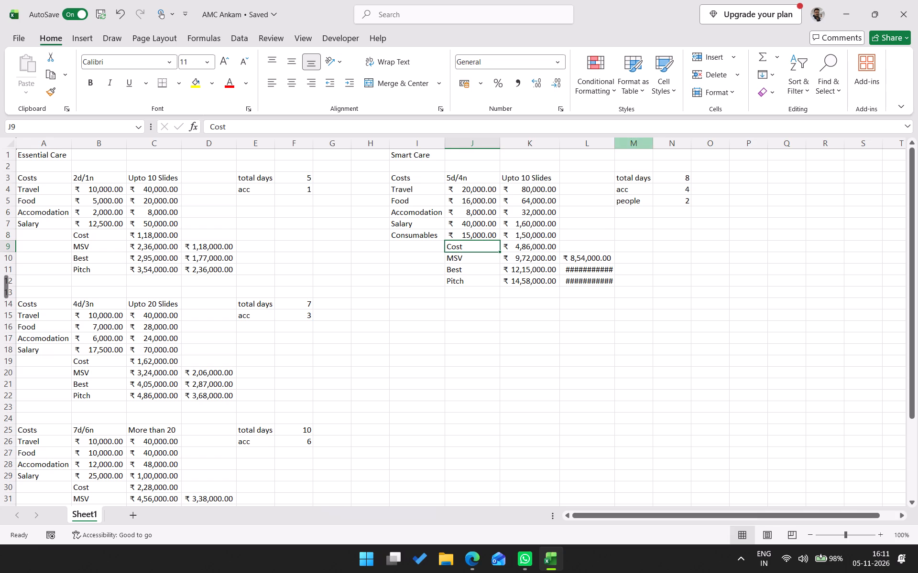
# Widen column L to fit its contents.
pyautogui.doubleClick(611, 146)
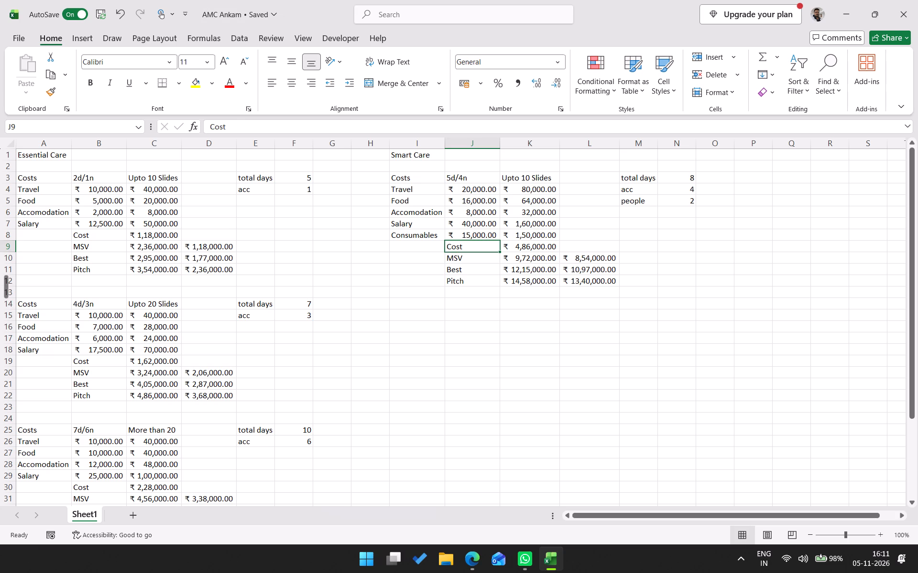
# Correct the Smart Care MSV margin formula to =K10-$K$9, fill it down through the Best and Pitch rows, and save.
pyautogui.click(530, 237)
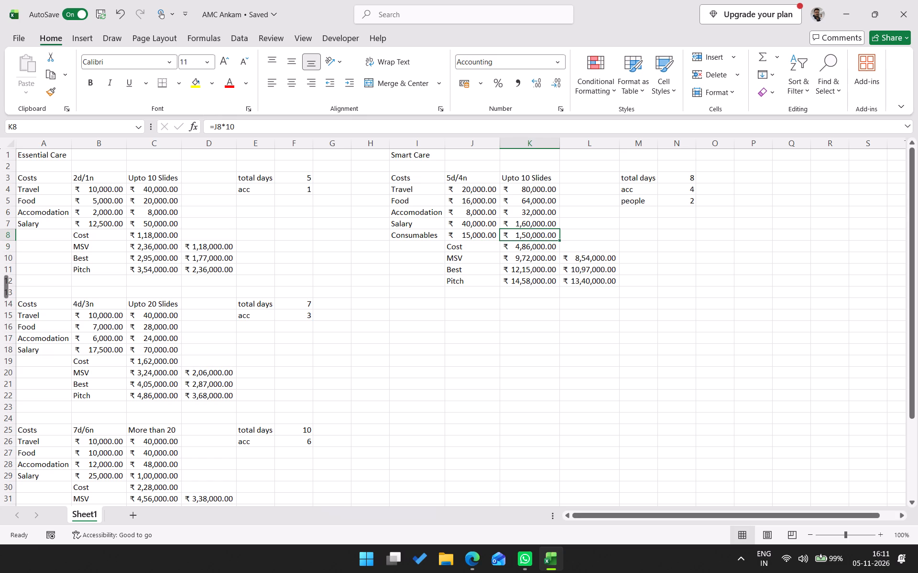
pyautogui.click(577, 257)
pyautogui.click(349, 127)
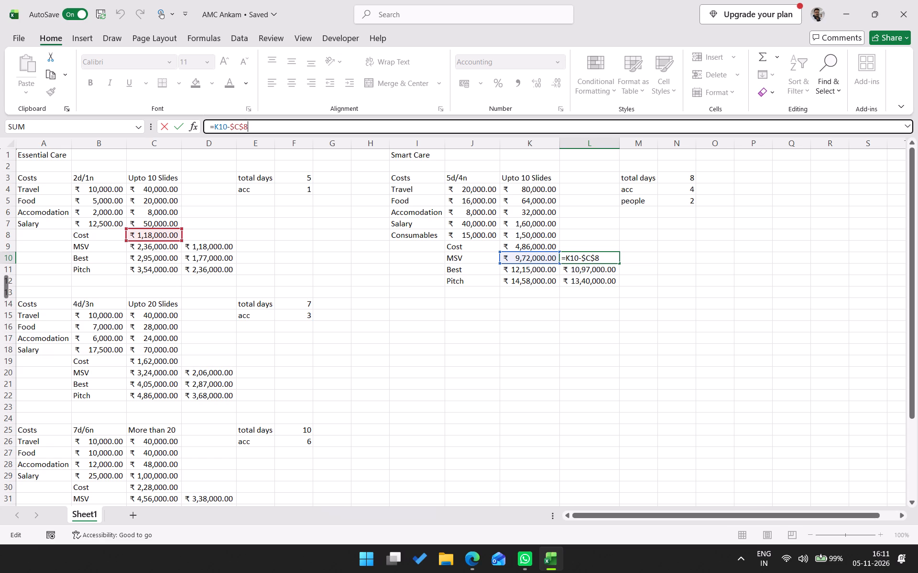
pyautogui.moveTo(160, 229); pyautogui.dragTo(520, 234)
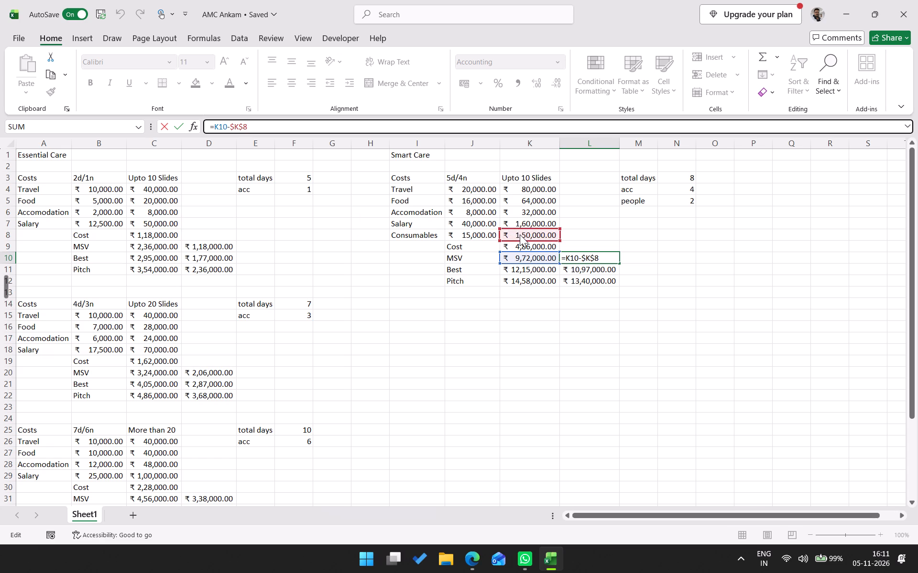
pyautogui.moveTo(520, 234); pyautogui.dragTo(520, 234)
pyautogui.moveTo(520, 234); pyautogui.dragTo(523, 245)
pyautogui.press('Return')
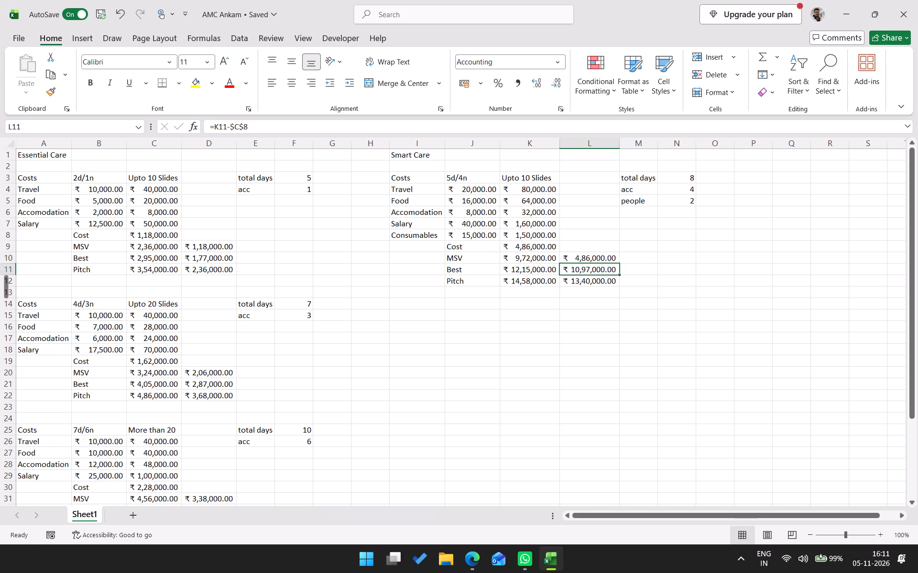
pyautogui.press('Up')
pyautogui.hotkey('ctrl', 'shift', 'Down')
pyautogui.hotkey('ctrl', 'd')
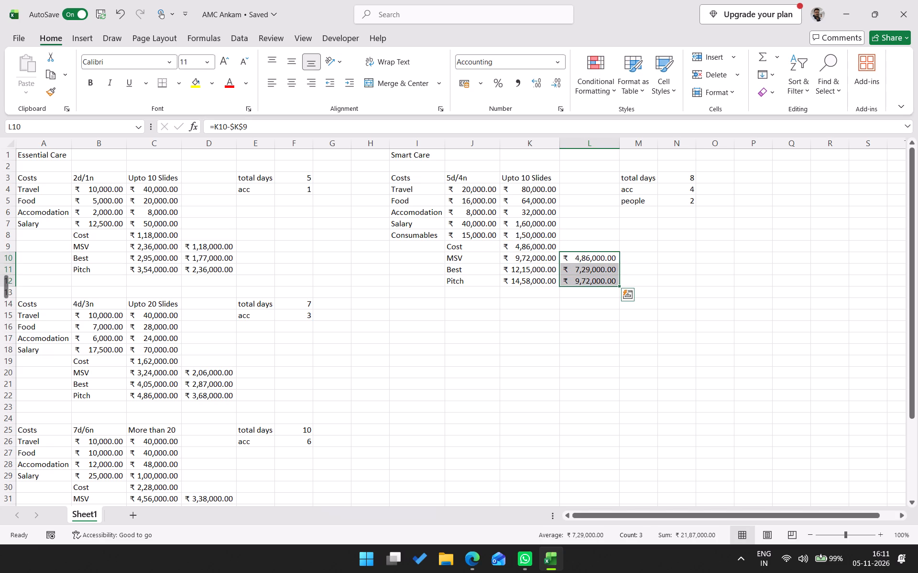
pyautogui.click(648, 259)
pyautogui.hotkey('ctrl', 's')
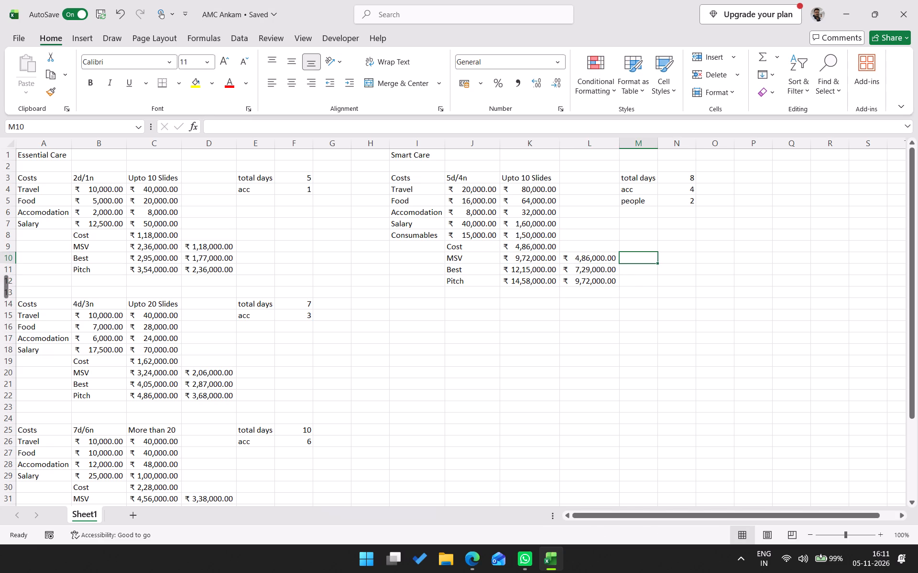
# Check the formulas behind the Smart Care Pitch, Best and MSV amounts.
pyautogui.click(531, 281)
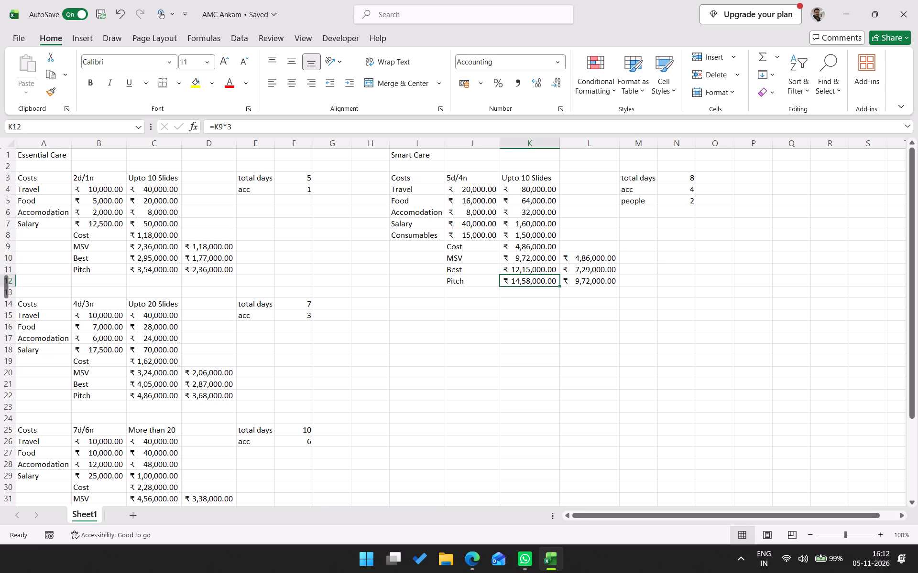
pyautogui.click(522, 271)
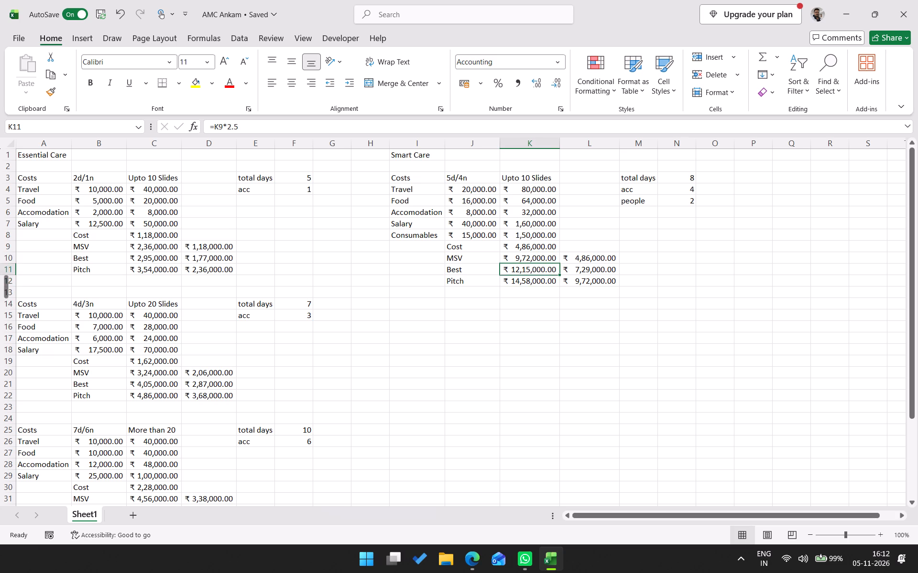
pyautogui.click(531, 260)
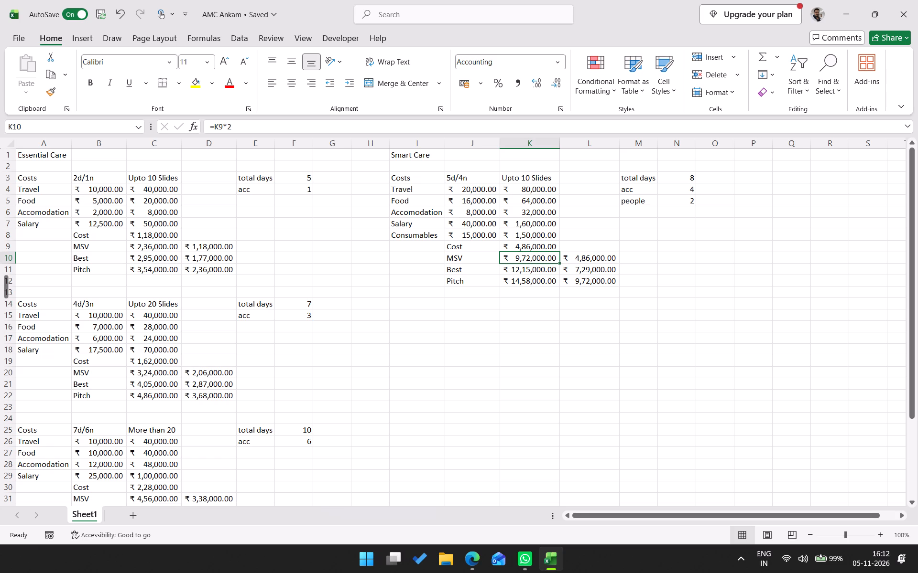
pyautogui.click(632, 211)
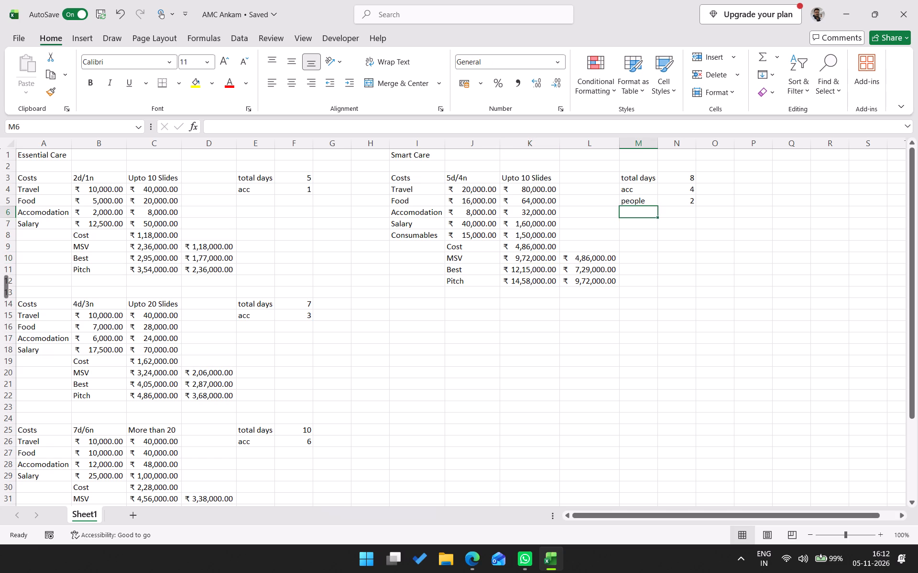
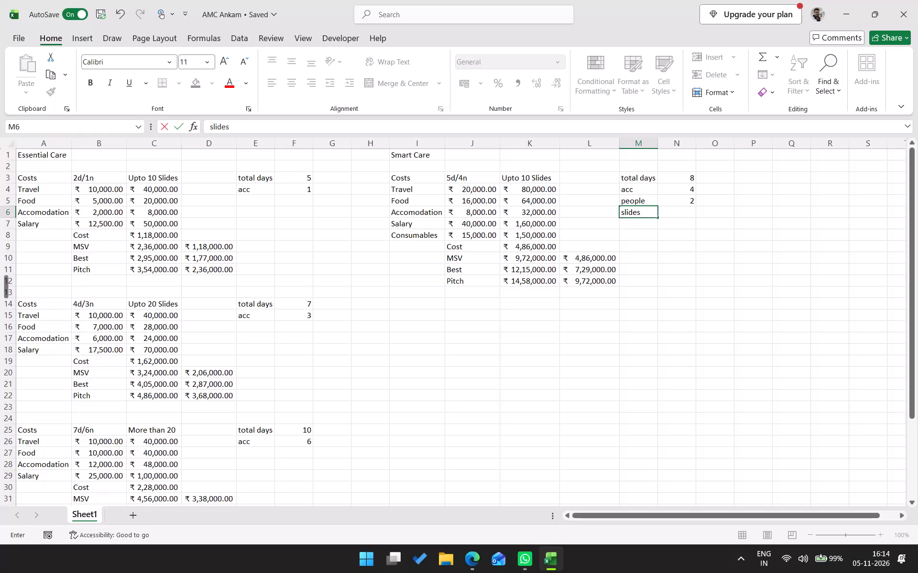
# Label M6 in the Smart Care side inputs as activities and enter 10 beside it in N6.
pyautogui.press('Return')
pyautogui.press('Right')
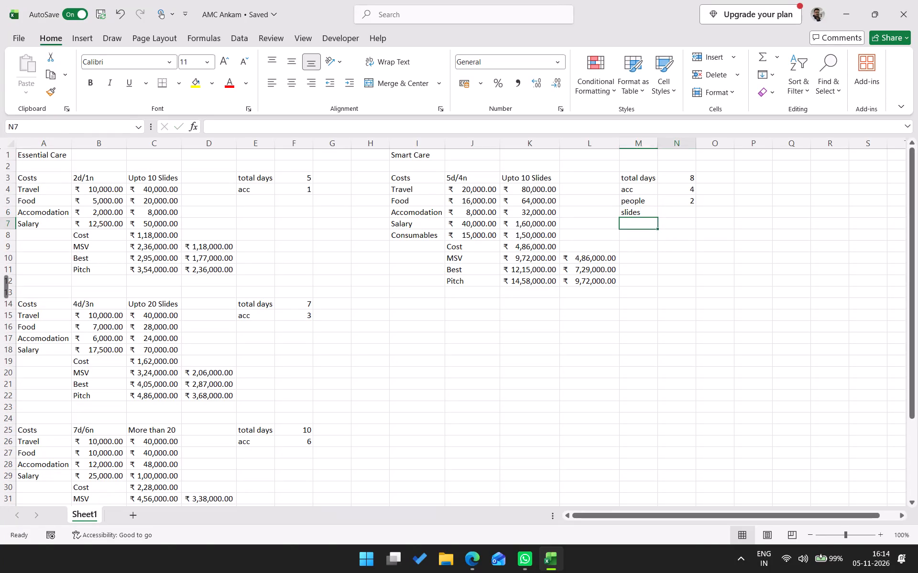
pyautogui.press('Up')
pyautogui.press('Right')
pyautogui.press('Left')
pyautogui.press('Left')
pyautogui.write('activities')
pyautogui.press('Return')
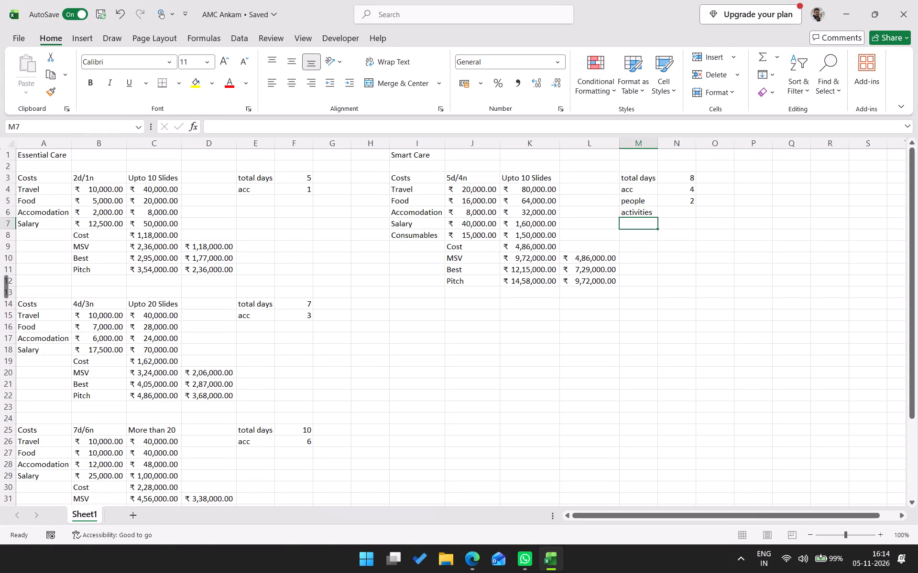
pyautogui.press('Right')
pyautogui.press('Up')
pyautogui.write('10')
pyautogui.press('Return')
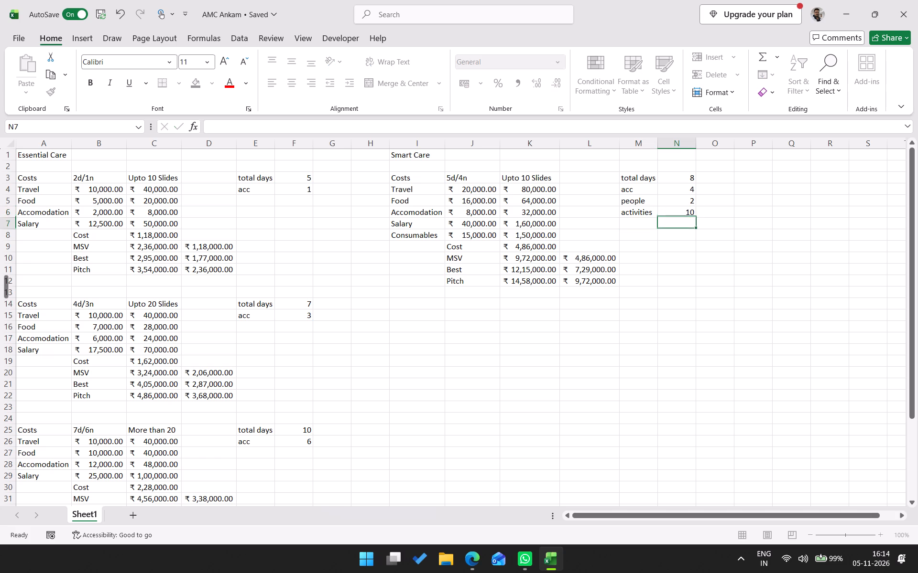
# Change the Smart Care Consumables total in K8 to multiply J8 by the quantity in N6 instead of the fixed 10.
pyautogui.click(516, 233)
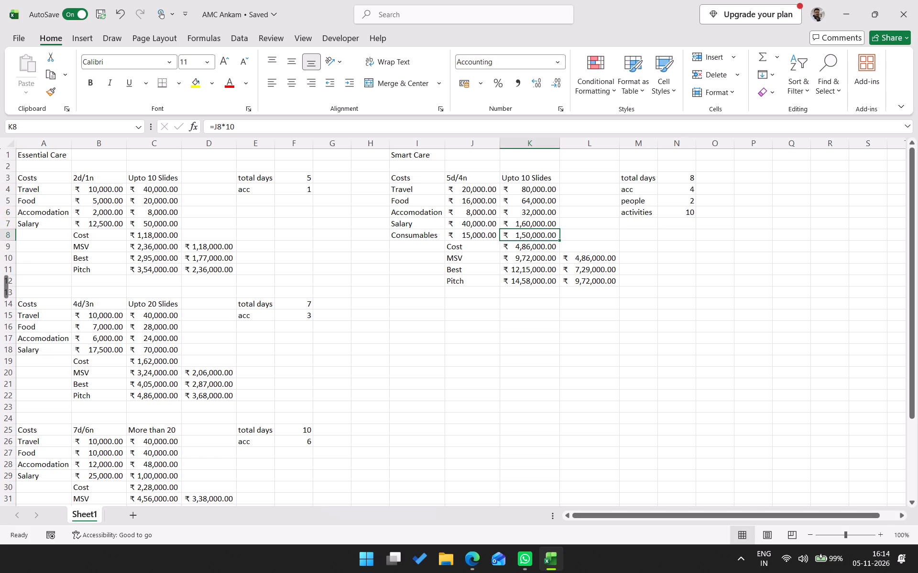
pyautogui.moveTo(228, 127); pyautogui.dragTo(259, 126)
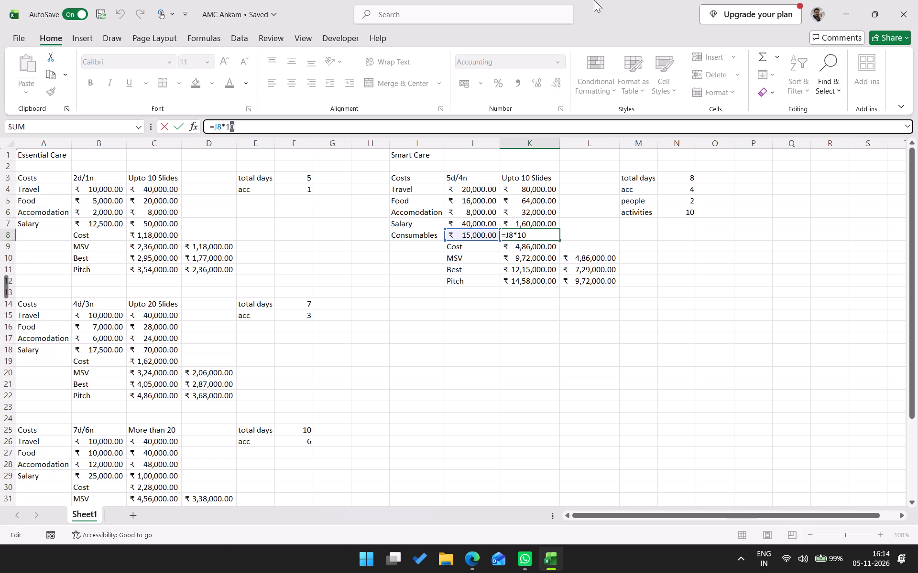
pyautogui.press('BackSpace')
pyautogui.press('BackSpace')
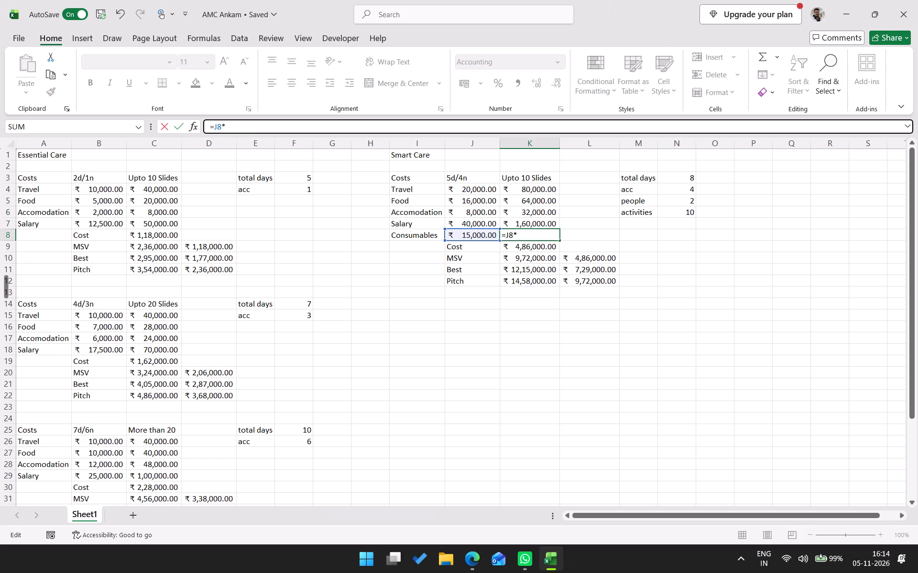
pyautogui.click(681, 210)
pyautogui.press('Return')
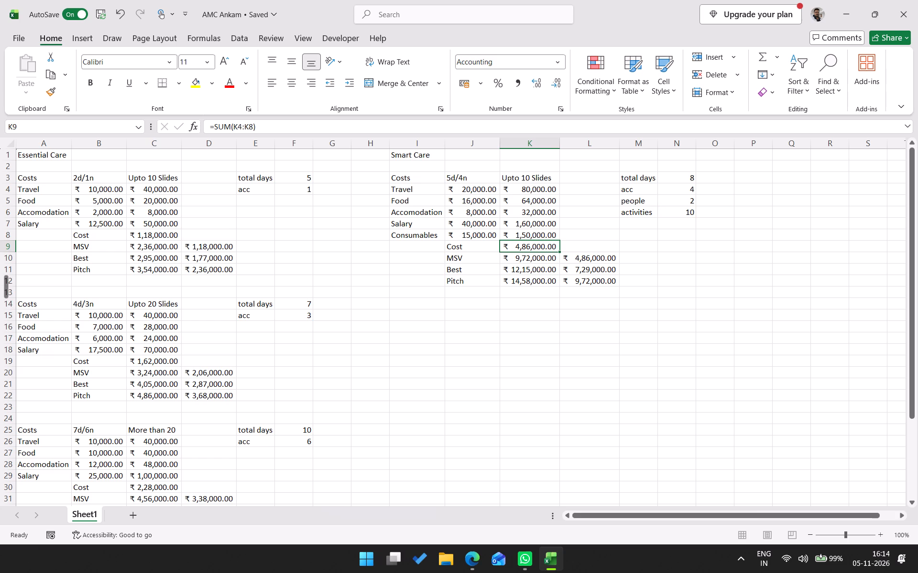
# Set the activities quantity in N6 to 5.
pyautogui.click(680, 209)
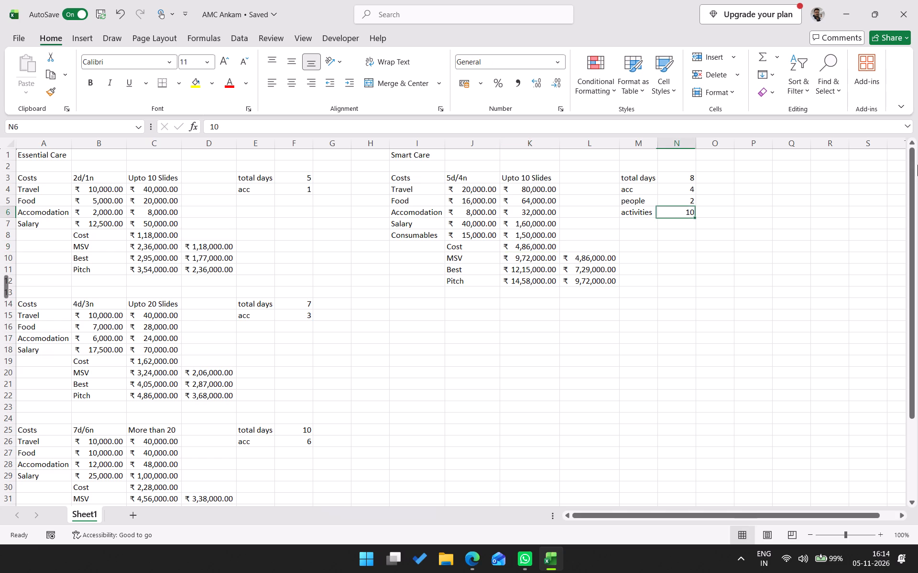
pyautogui.press('5')
pyautogui.press('Return')
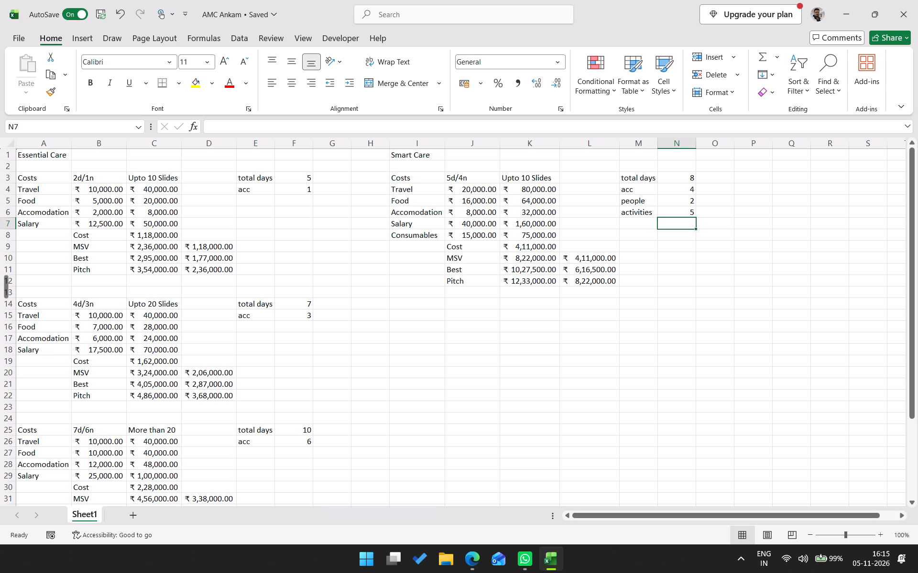
# Add the label play system in M7, below activities in the Smart Care side inputs.
pyautogui.press('Left')
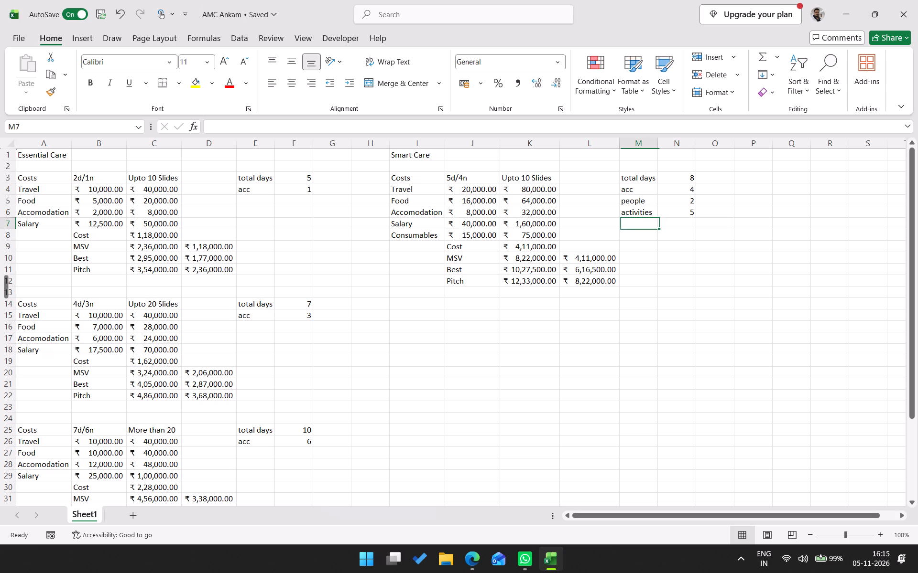
pyautogui.write('play sysy')
pyautogui.press('BackSpace')
pyautogui.write('tem')
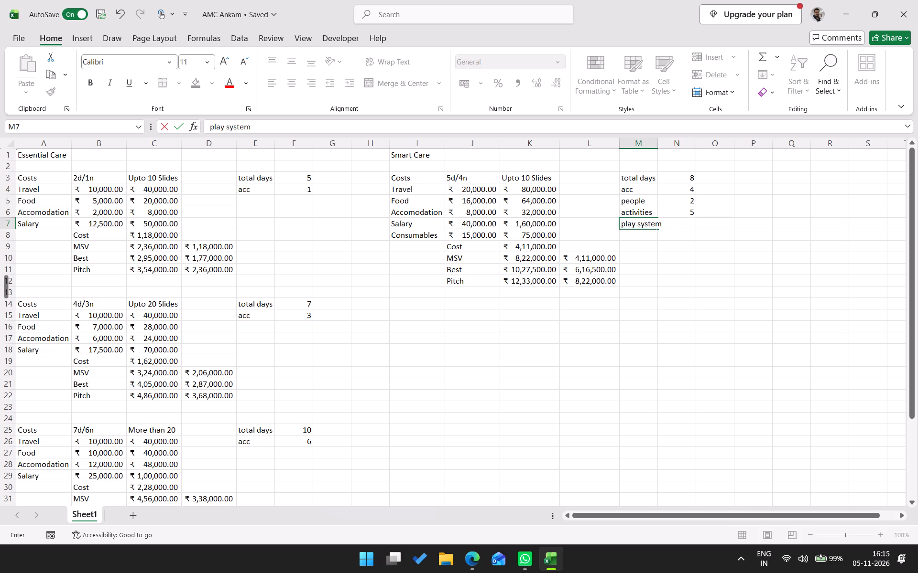
pyautogui.press('Return')
# Rename the activities label in M6 to slides.
pyautogui.press('Right')
pyautogui.press('Up')
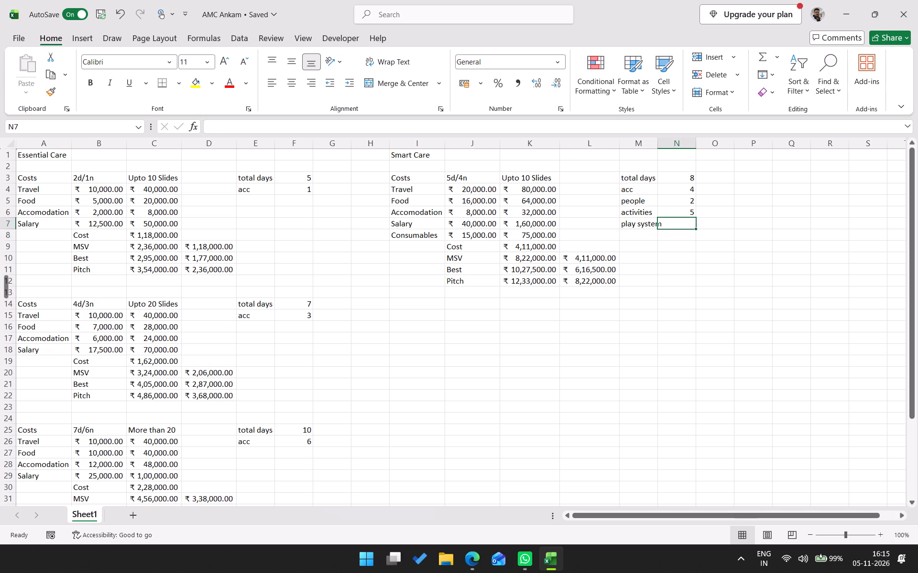
pyautogui.press('Up')
pyautogui.press('Left')
pyautogui.write('slides')
pyautogui.press('Return')
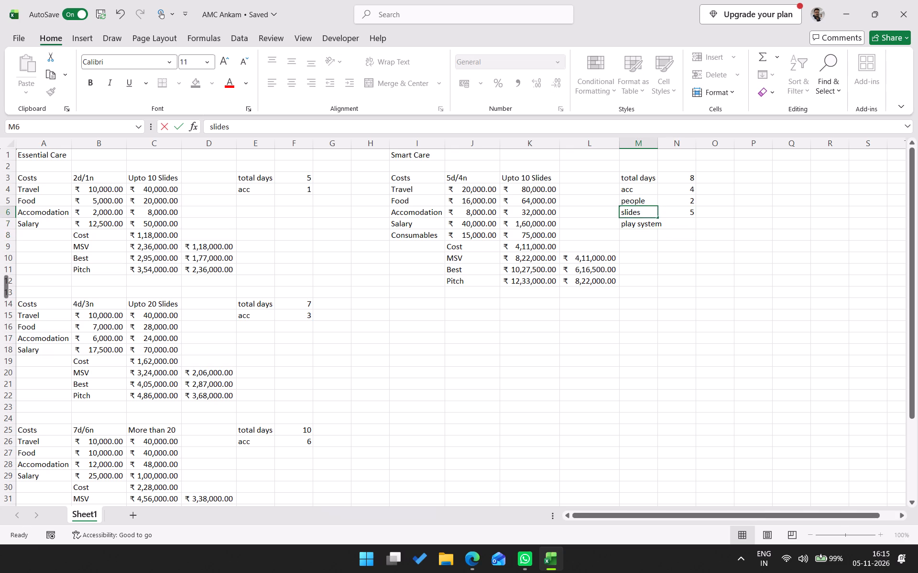
pyautogui.press('Right')
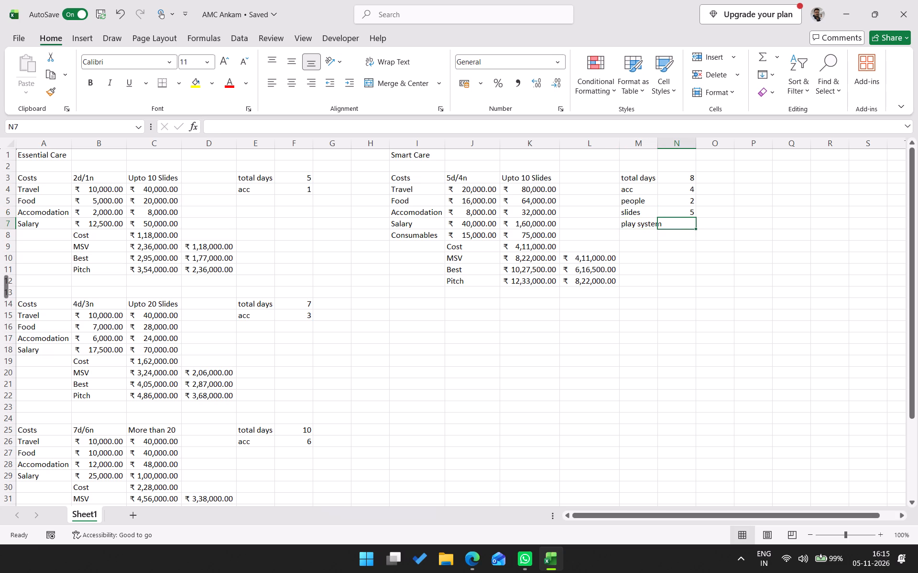
pyautogui.press('Down')
pyautogui.press('Left')
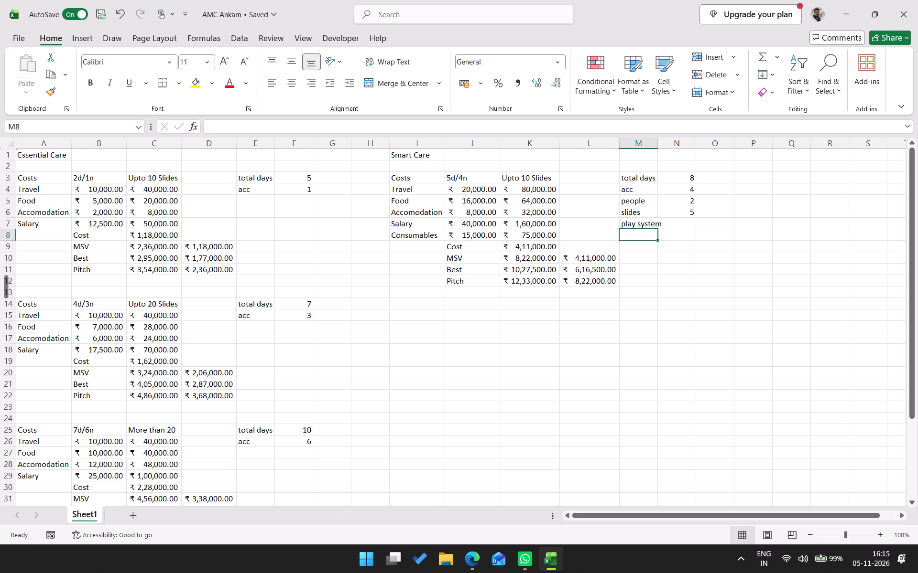
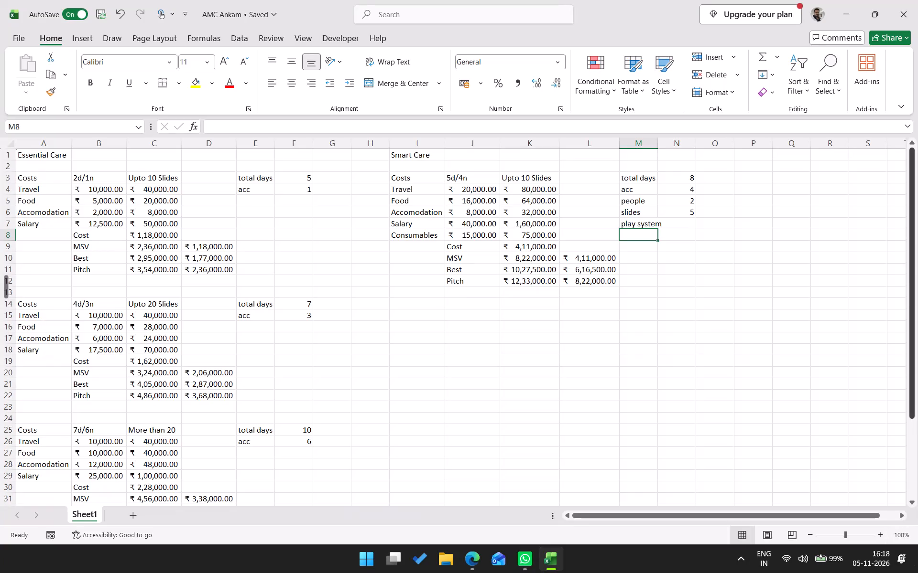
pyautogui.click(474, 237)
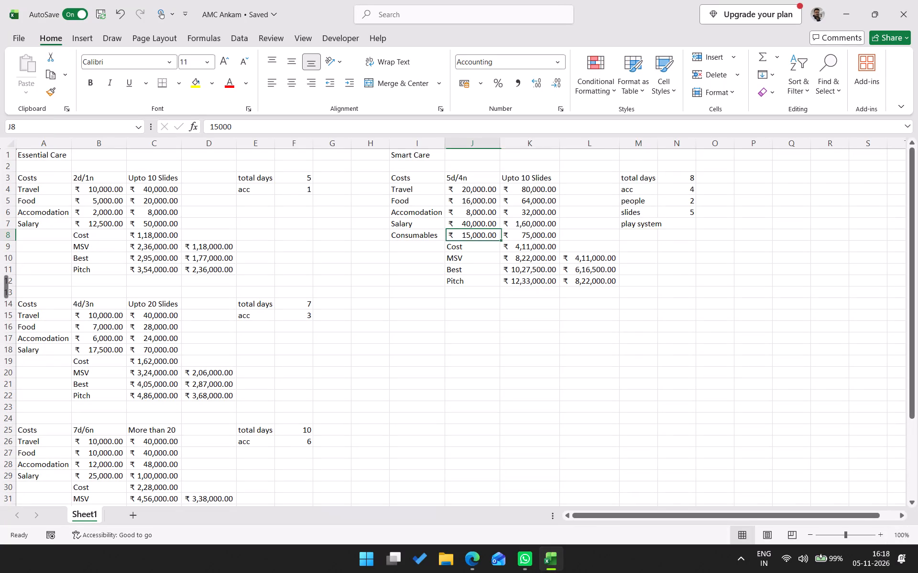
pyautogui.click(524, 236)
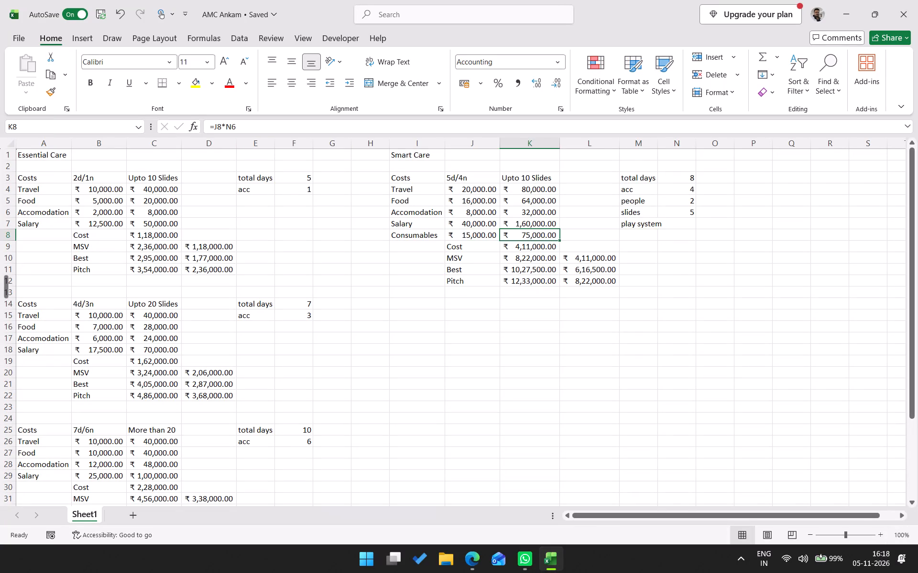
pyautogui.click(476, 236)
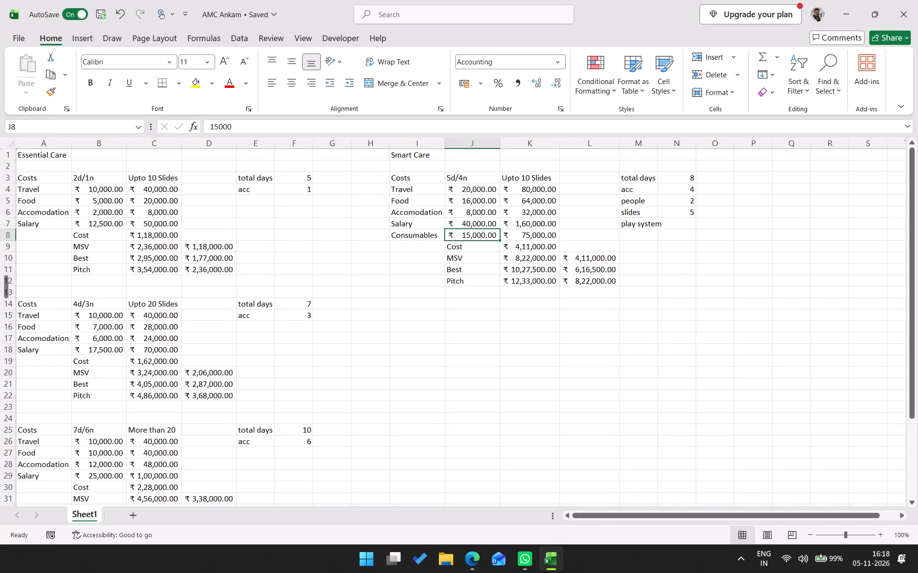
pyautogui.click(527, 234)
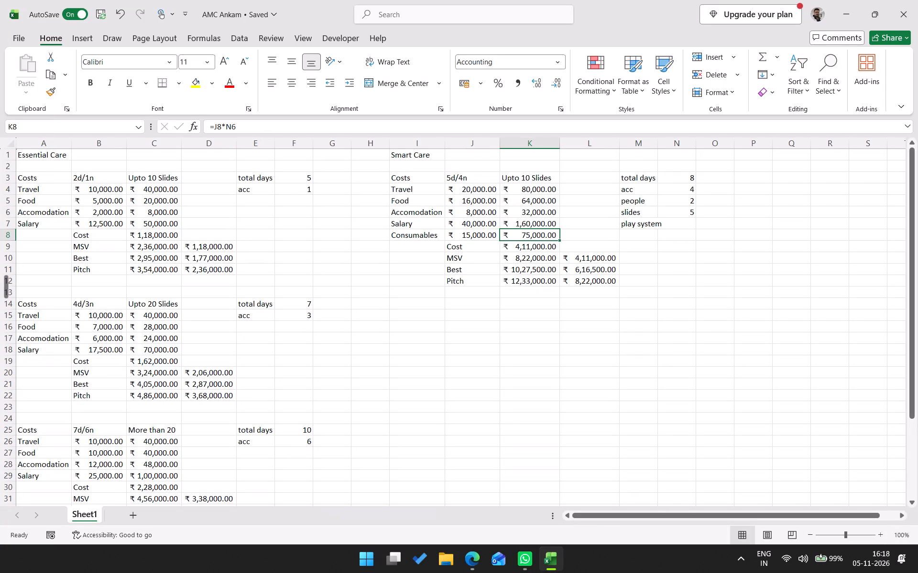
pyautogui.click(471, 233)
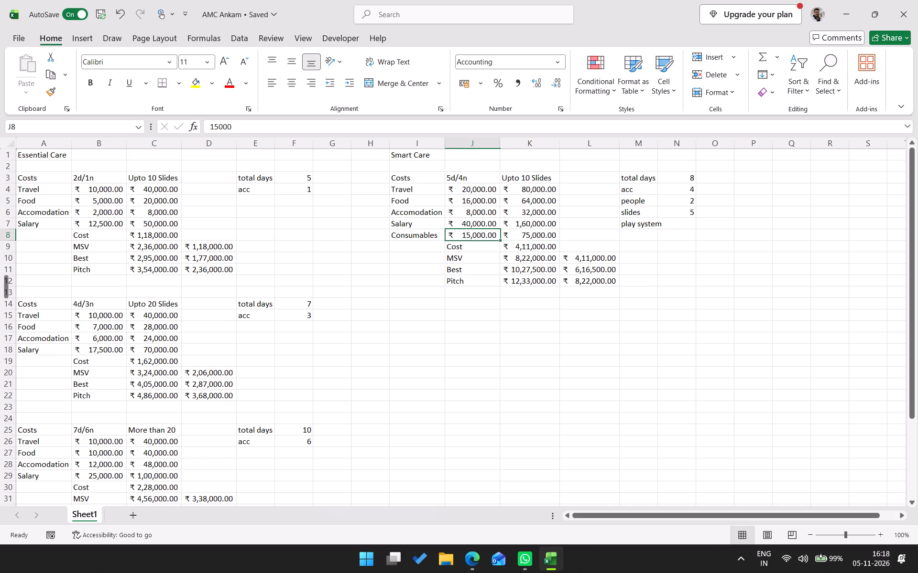
# Insert blank cells at I9:N9 above the Smart Care Cost row, shifting the existing cells down.
pyautogui.click(407, 244)
pyautogui.keyDown('shift'); pyautogui.click(661, 242); pyautogui.keyUp('shift')
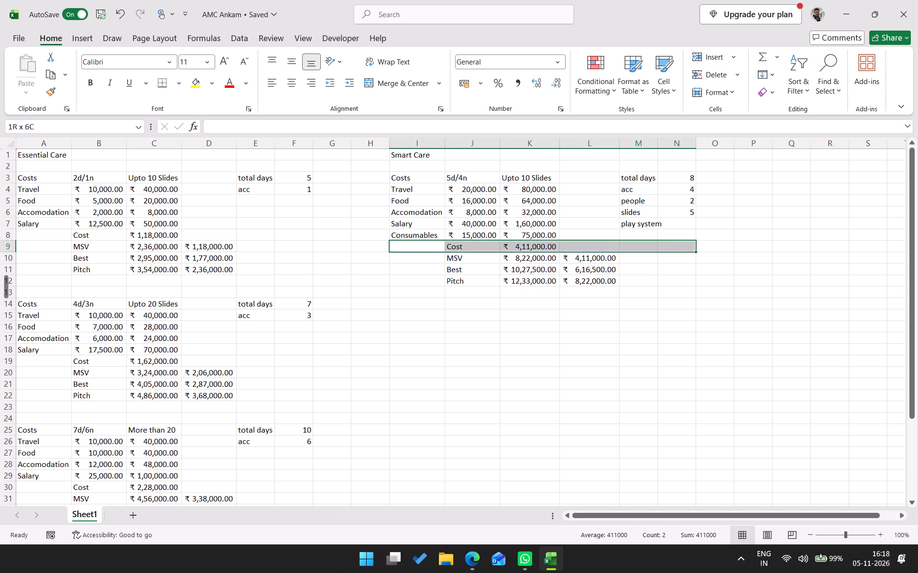
pyautogui.hotkey('ctrl', 'shift', '=')
pyautogui.press('Down')
pyautogui.press('Return')
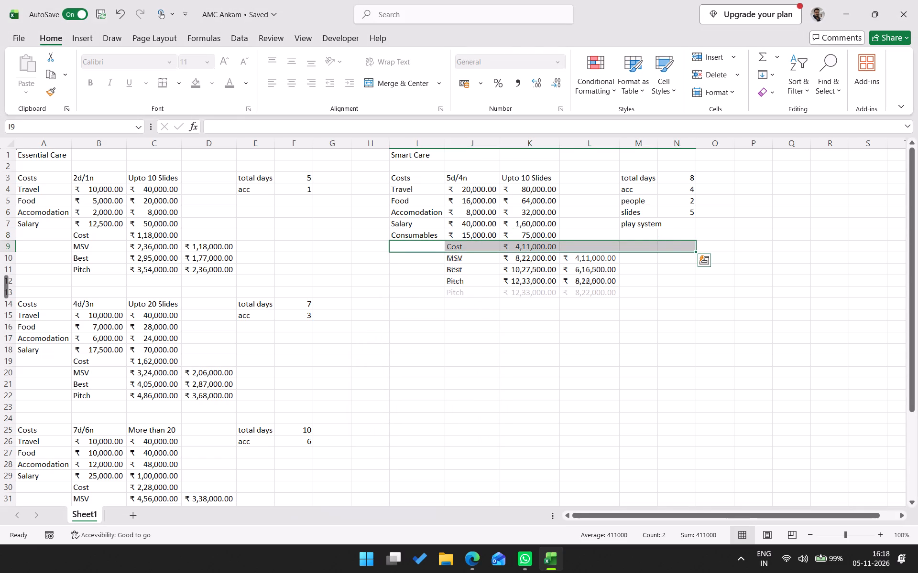
# Widen column I slightly and rename the Smart Care Consumables label in I8 to Consumables S.
pyautogui.click(421, 248)
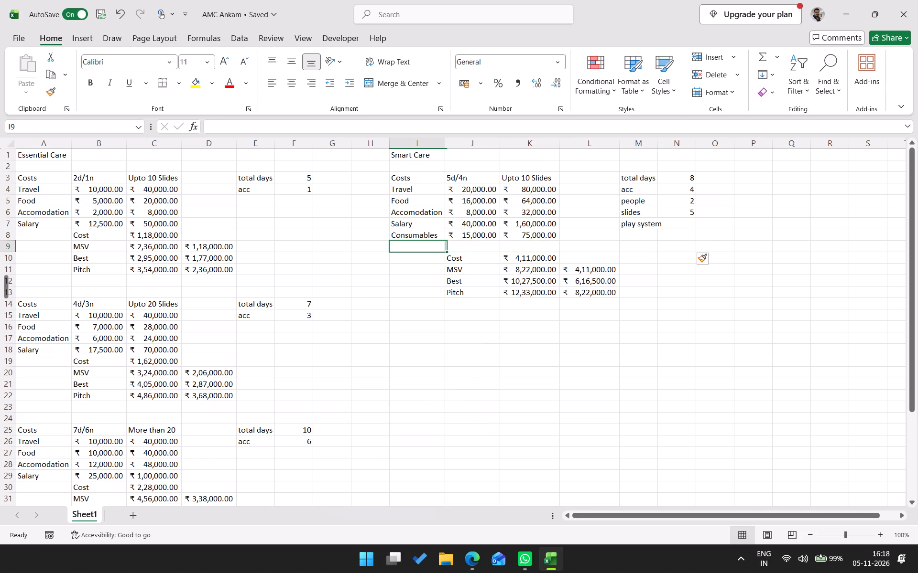
pyautogui.moveTo(446, 143); pyautogui.dragTo(463, 145)
pyautogui.doubleClick(444, 232)
pyautogui.press('space')
pyautogui.write('S')
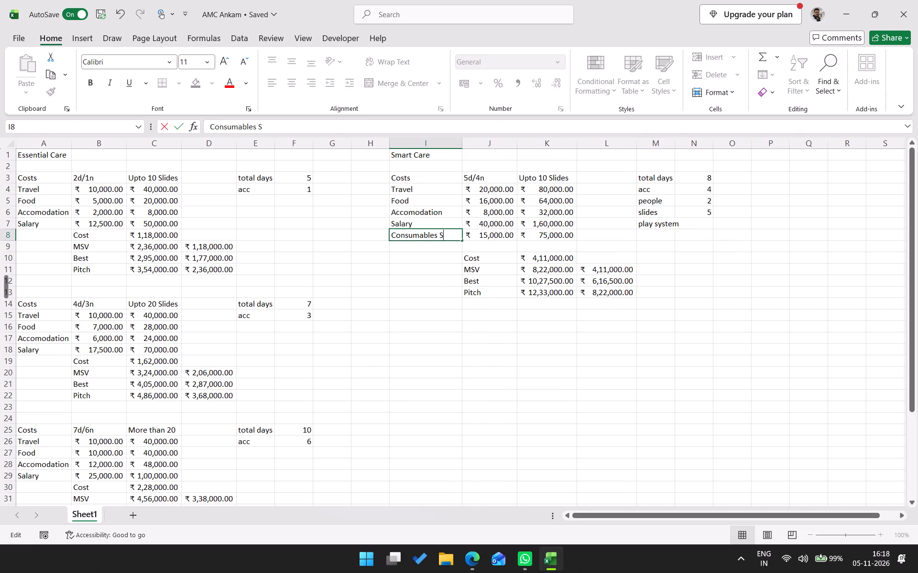
pyautogui.press('Return')
# Fill the label from I8 down into I9 and change it to Consumables P.
pyautogui.hotkey('ctrl', 'd')
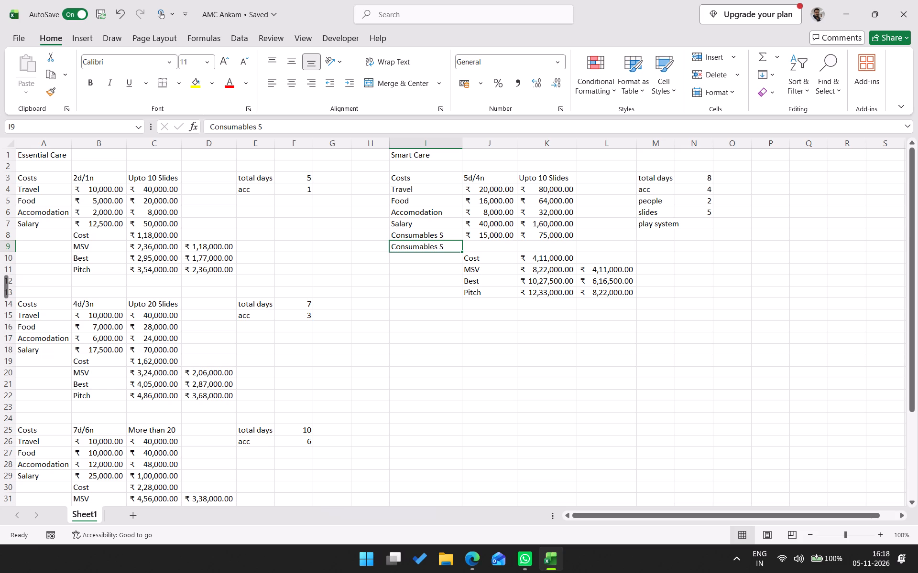
pyautogui.press('BackSpace')
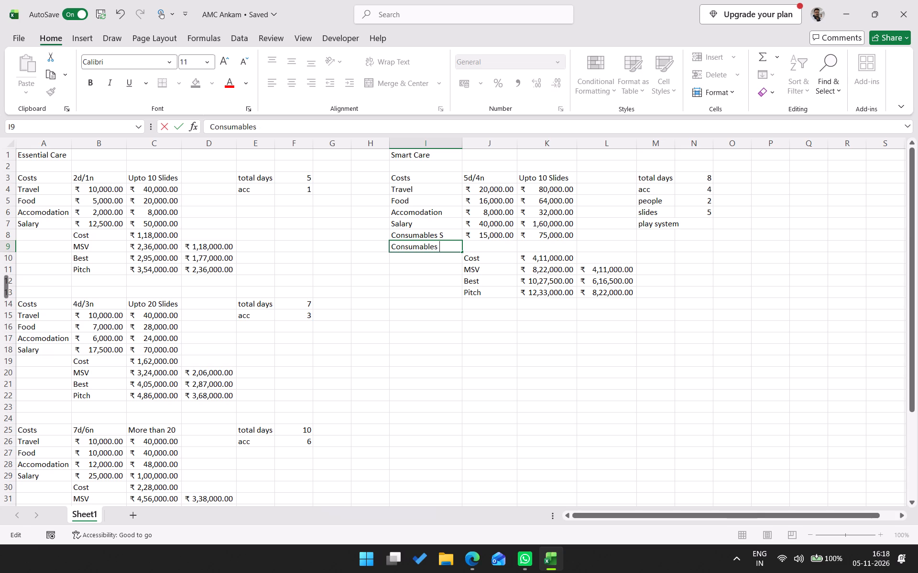
pyautogui.hotkey('shift', 'p')
pyautogui.press('Return')
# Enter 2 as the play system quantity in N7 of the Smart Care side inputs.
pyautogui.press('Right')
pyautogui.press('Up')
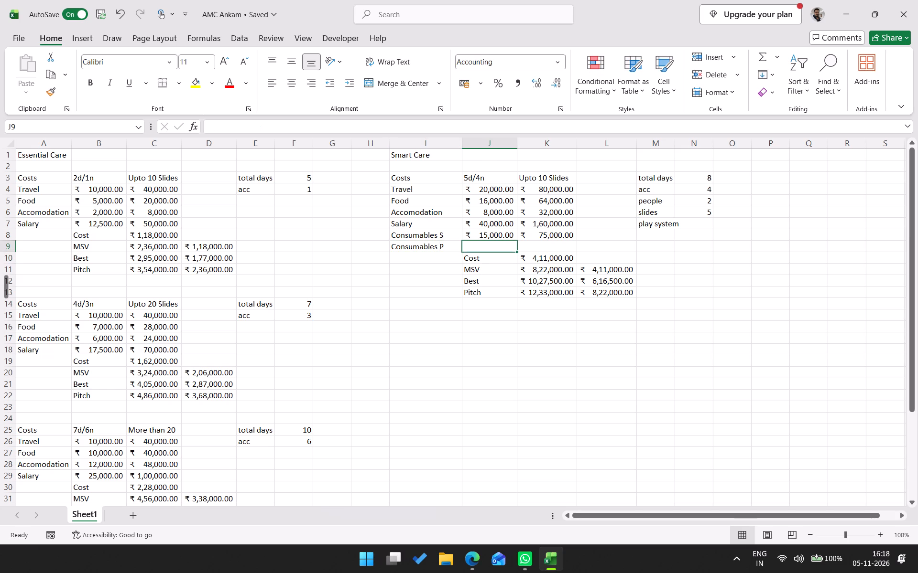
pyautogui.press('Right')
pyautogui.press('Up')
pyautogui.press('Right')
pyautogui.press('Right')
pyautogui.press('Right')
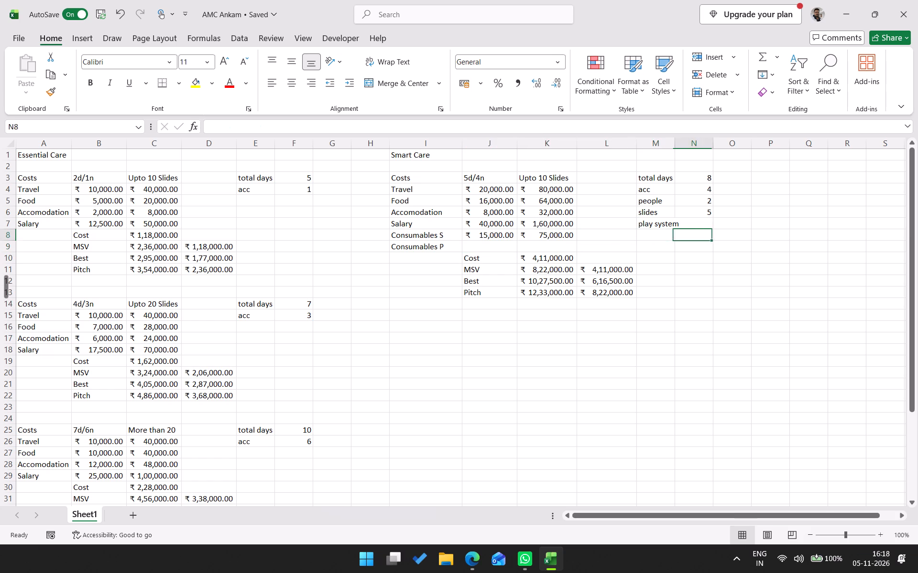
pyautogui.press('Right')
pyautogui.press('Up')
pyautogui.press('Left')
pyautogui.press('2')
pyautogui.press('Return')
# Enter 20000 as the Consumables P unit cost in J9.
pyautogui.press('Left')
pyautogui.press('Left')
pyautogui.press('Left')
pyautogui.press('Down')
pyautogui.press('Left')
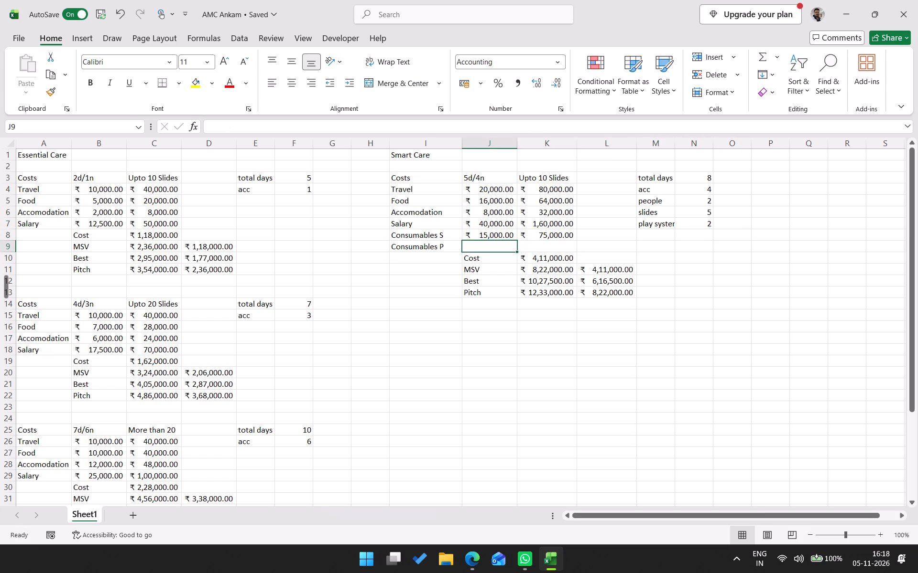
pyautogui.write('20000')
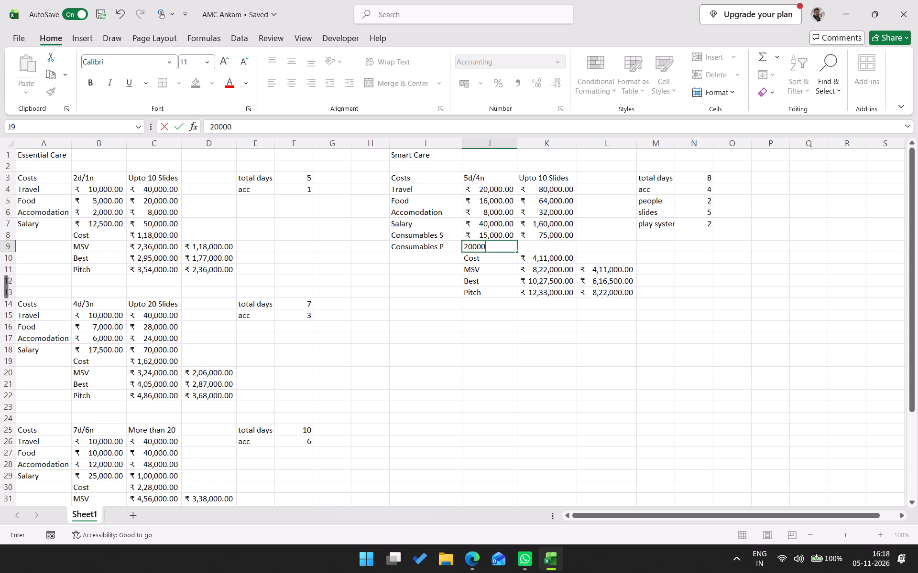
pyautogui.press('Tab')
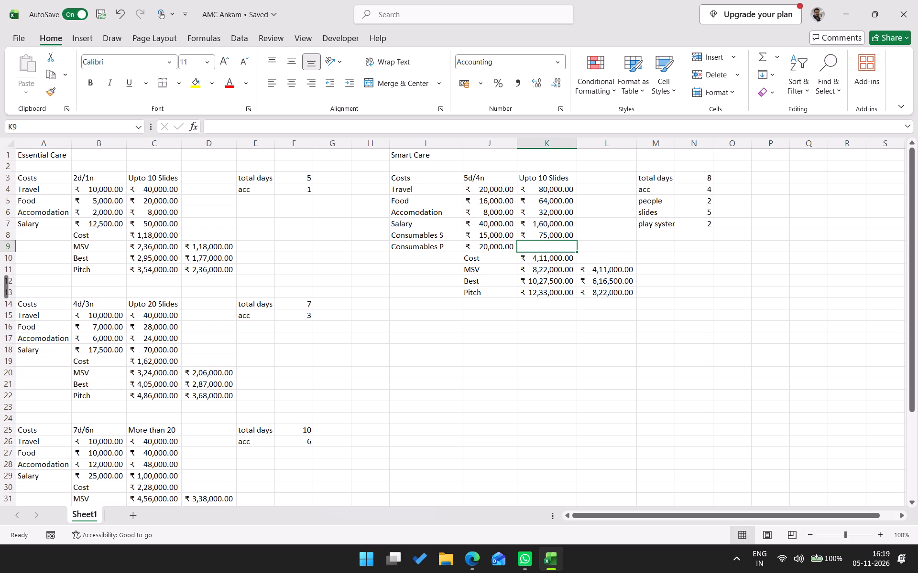
# Set the Consumables P unit cost in J9 to 5000.
pyautogui.click(497, 244)
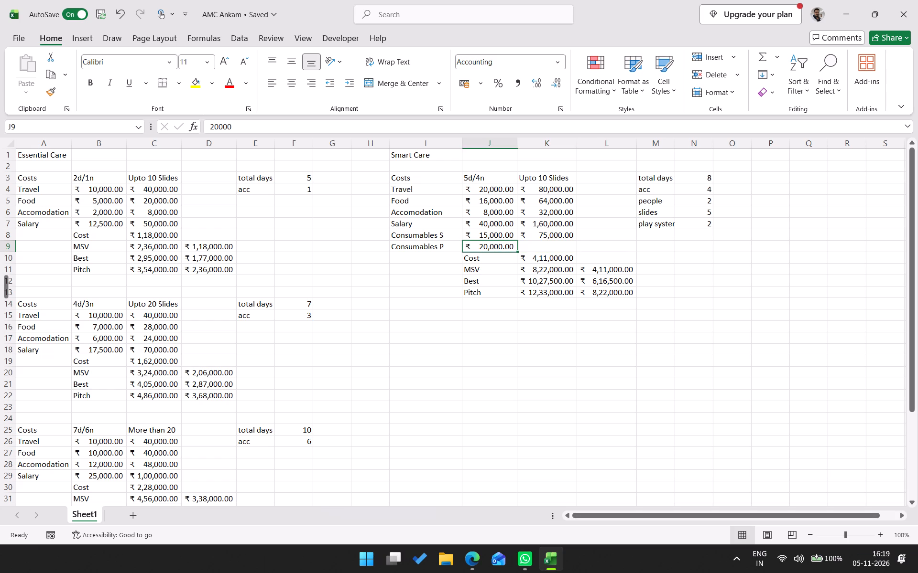
pyautogui.write('5000')
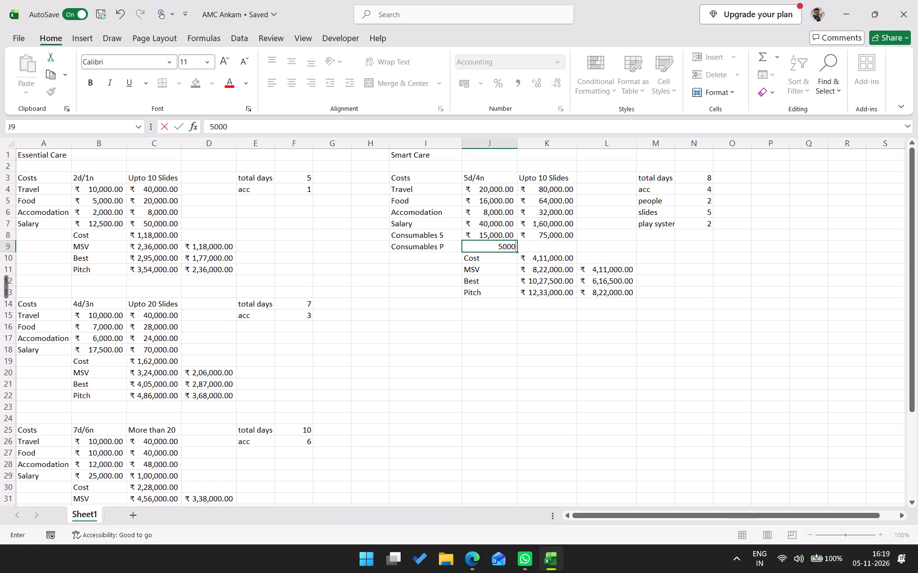
pyautogui.press('Tab')
# Calculate the Consumables P total in K9 by multiplying J9 by the play system quantity in N7.
pyautogui.click(701, 223)
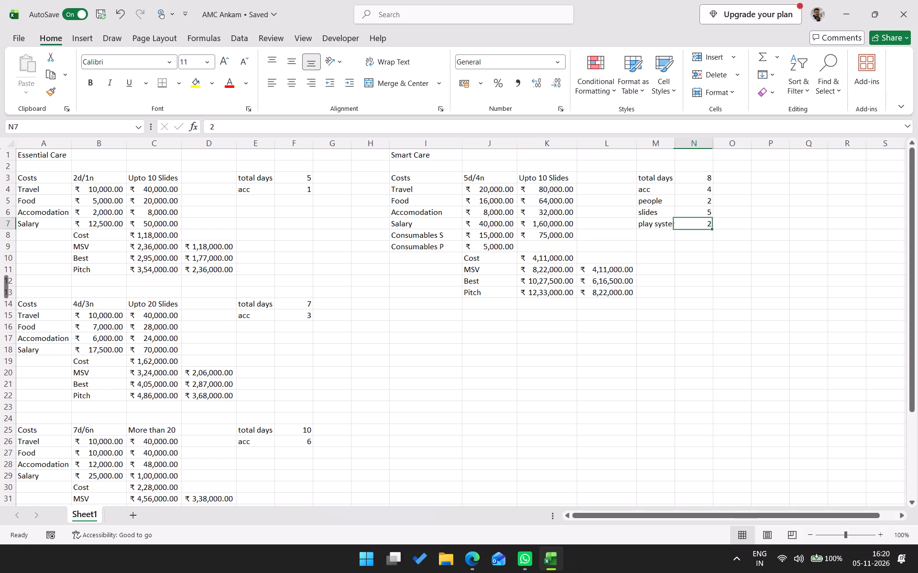
pyautogui.click(553, 243)
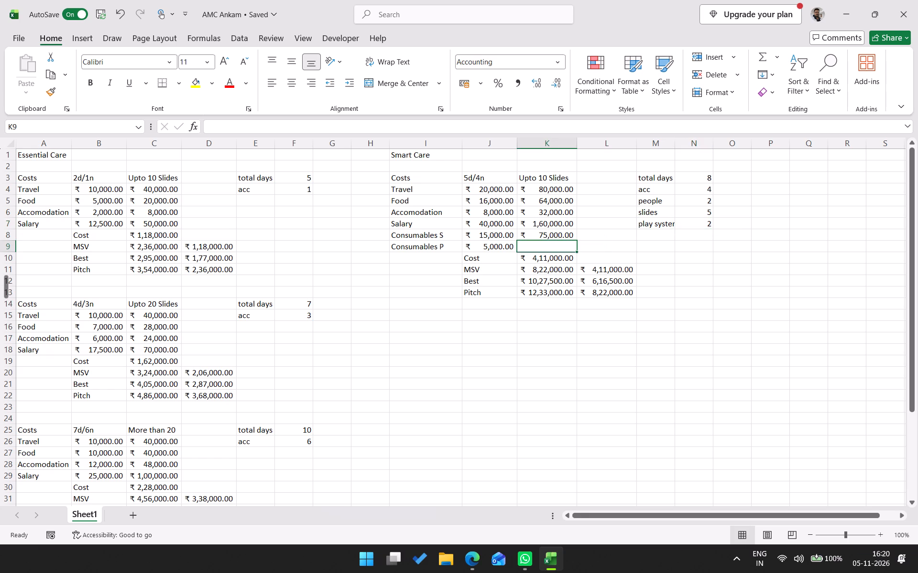
pyautogui.press('=')
pyautogui.press('Left')
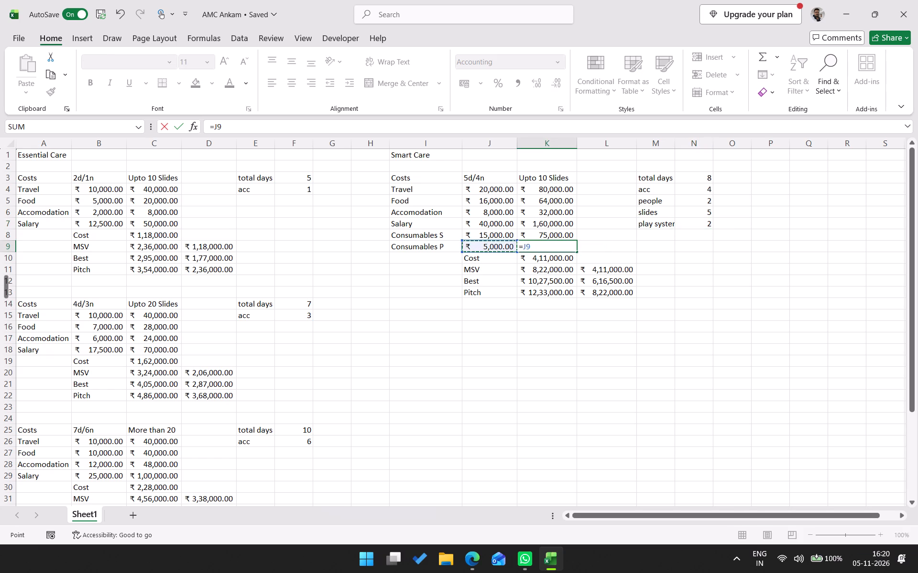
pyautogui.hotkey('shift', '*')
pyautogui.click(704, 223)
pyautogui.press('Return')
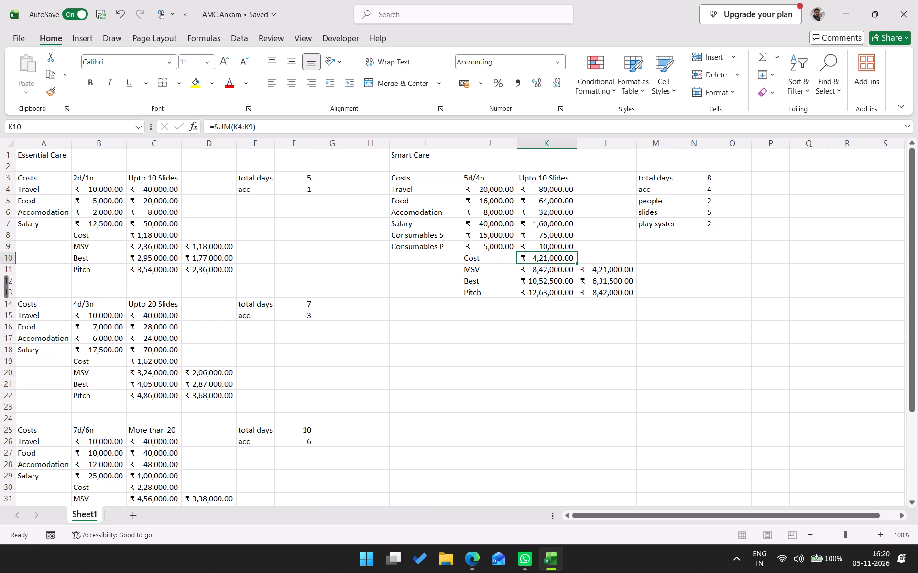
# Set the play system quantity in N7 to 5.
pyautogui.click(704, 223)
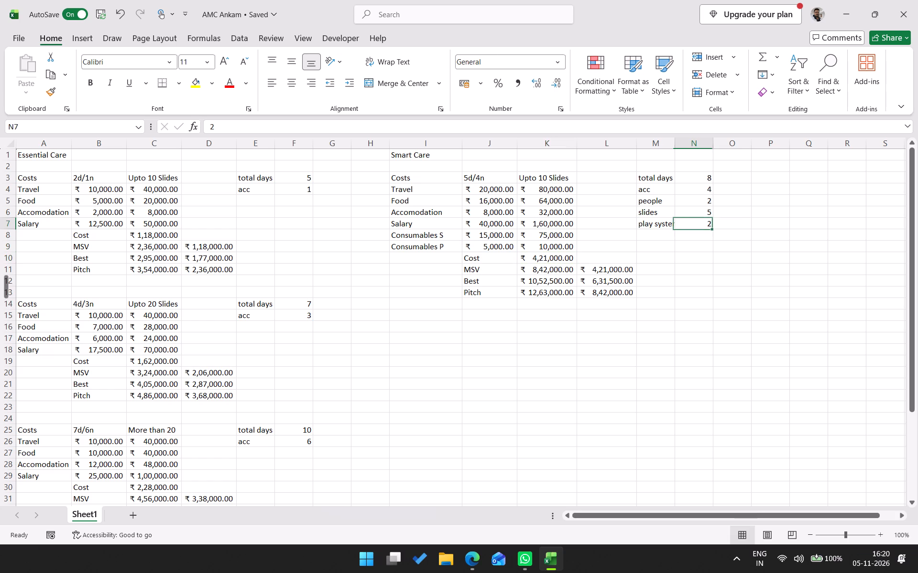
pyautogui.press('5')
pyautogui.press('Return')
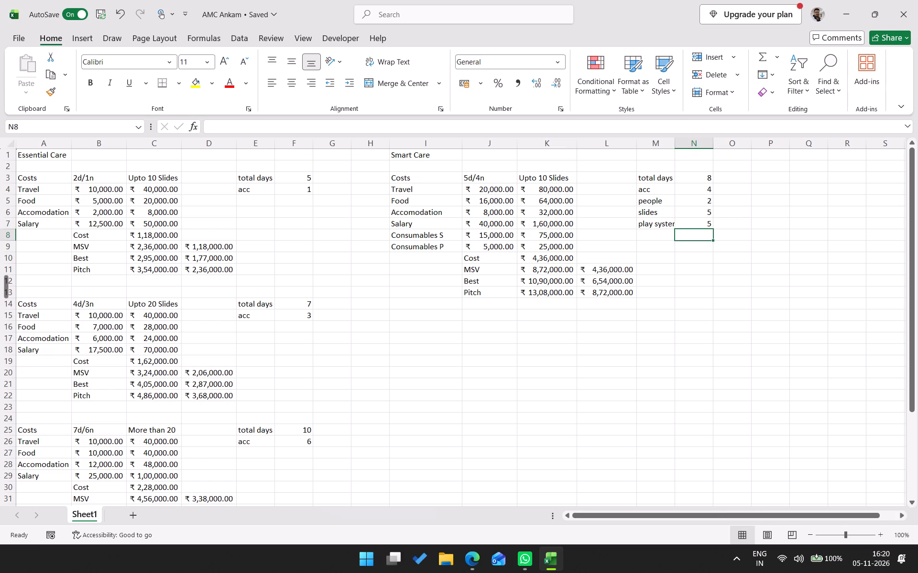
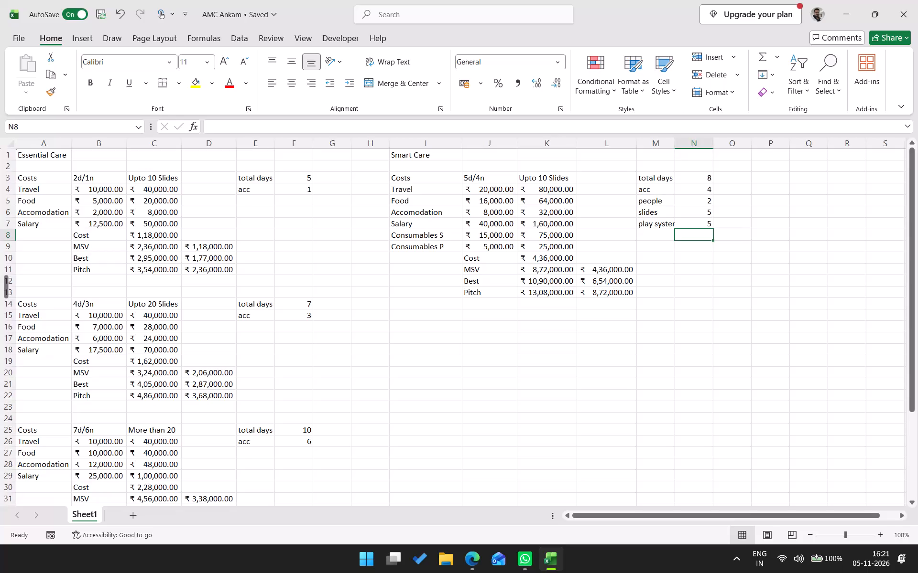
# Check the formulas behind the Smart Care MSV margin in L11 and the Cost total in K10.
pyautogui.click(629, 268)
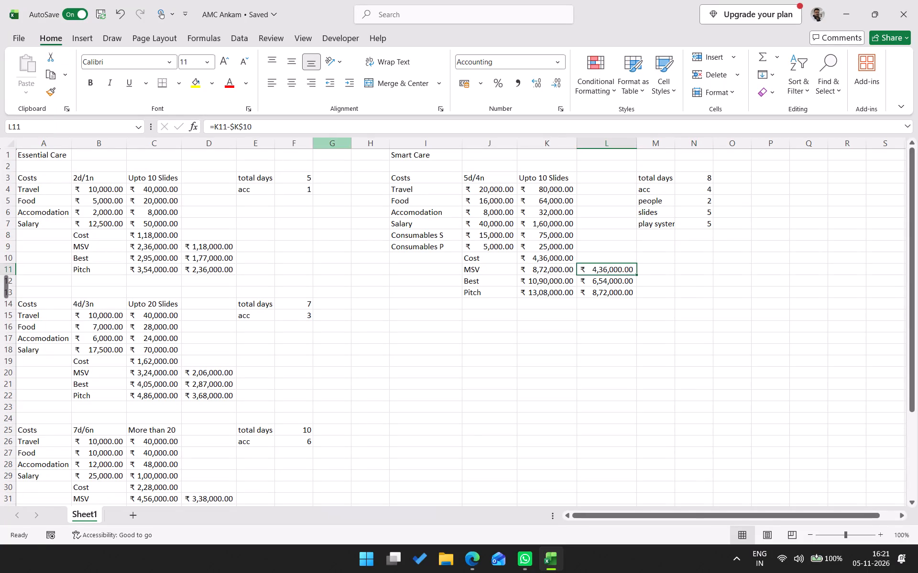
pyautogui.click(339, 132)
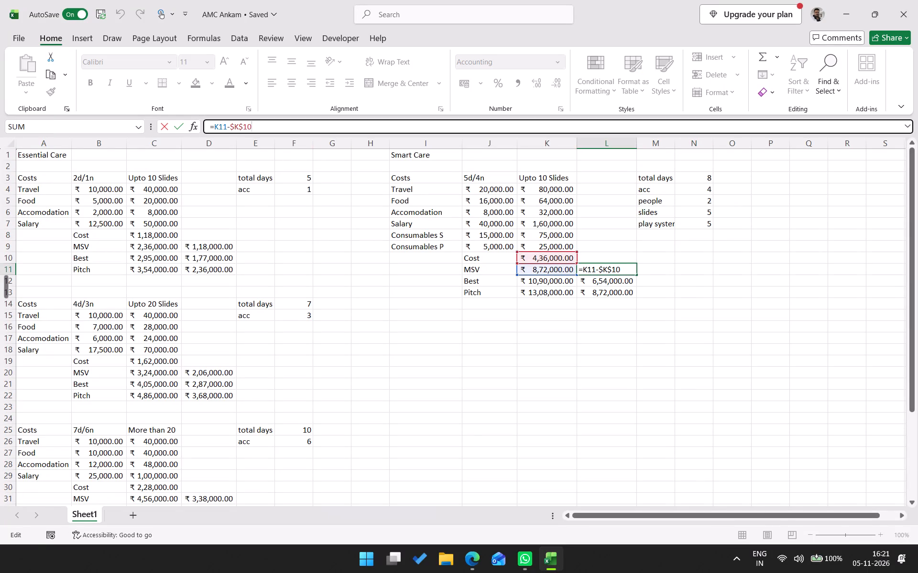
pyautogui.press('Return')
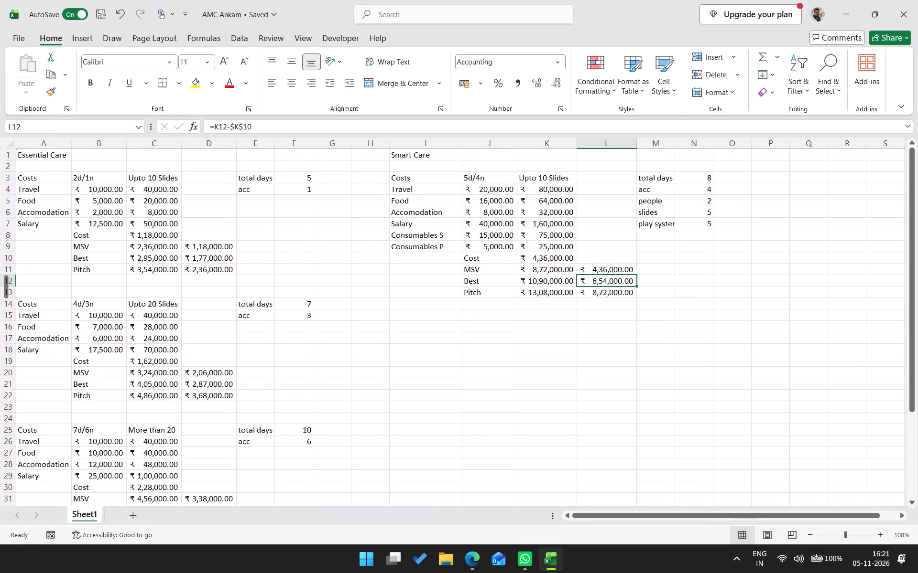
pyautogui.click(543, 256)
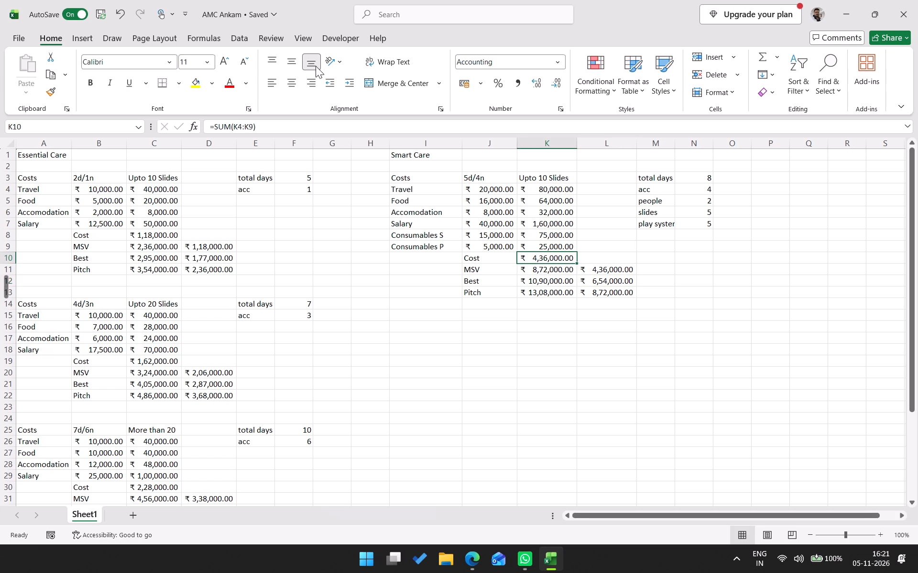
pyautogui.click(306, 122)
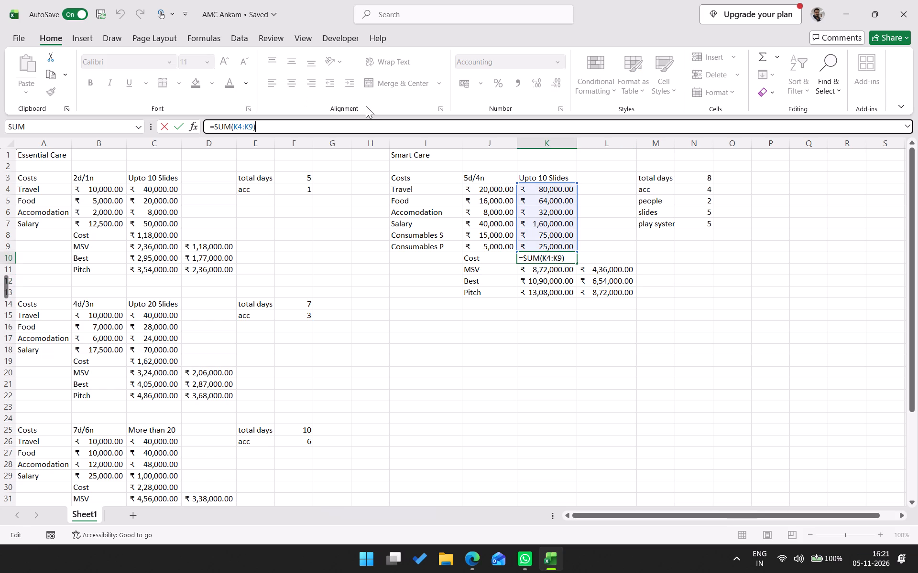
pyautogui.press('Return')
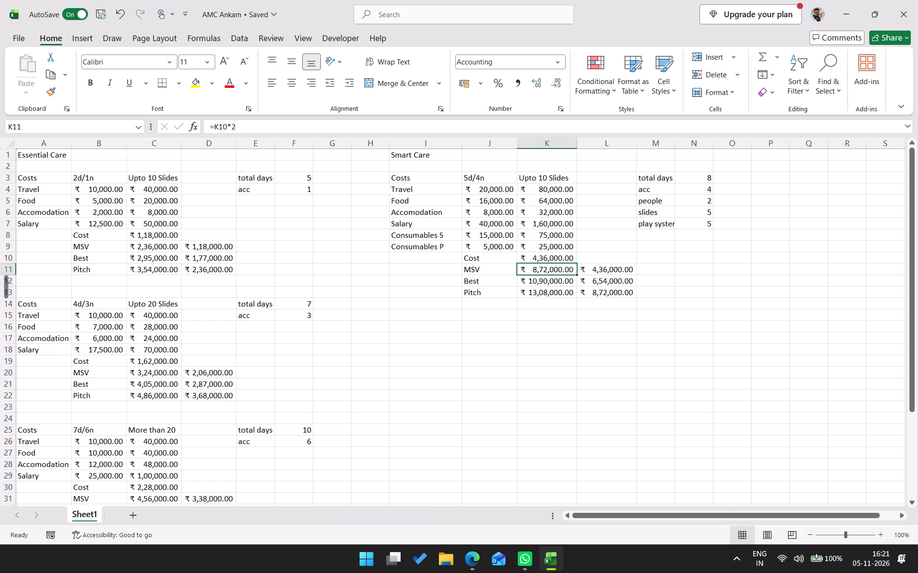
pyautogui.click(606, 269)
pyautogui.click(258, 128)
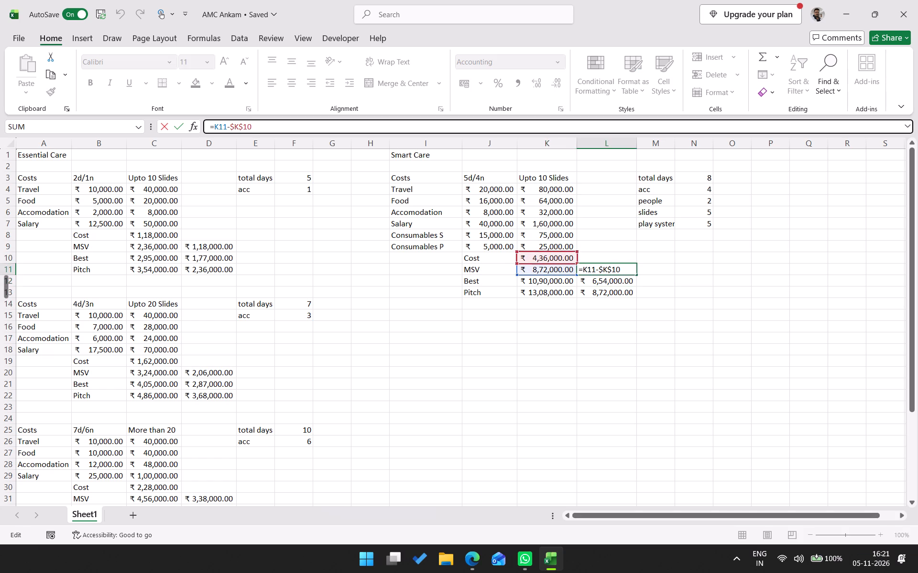
pyautogui.press('Escape')
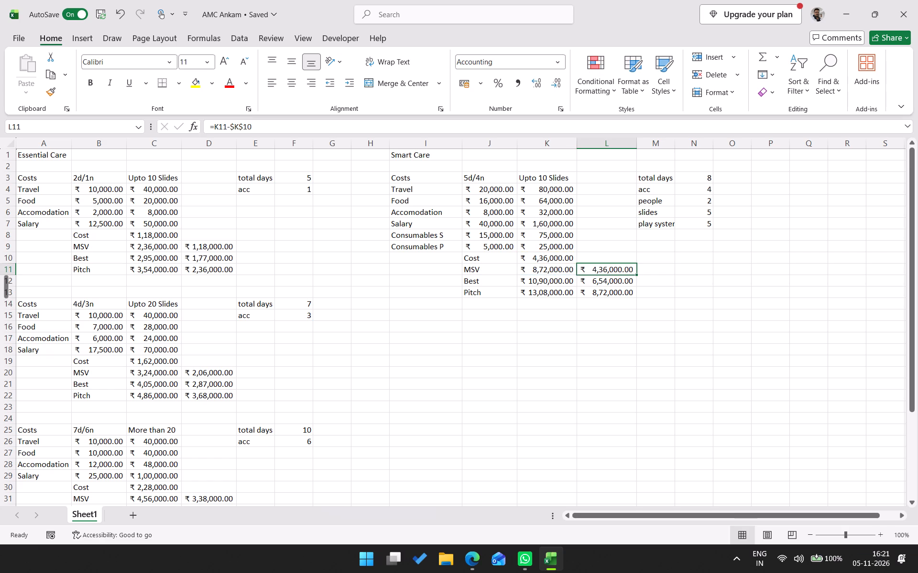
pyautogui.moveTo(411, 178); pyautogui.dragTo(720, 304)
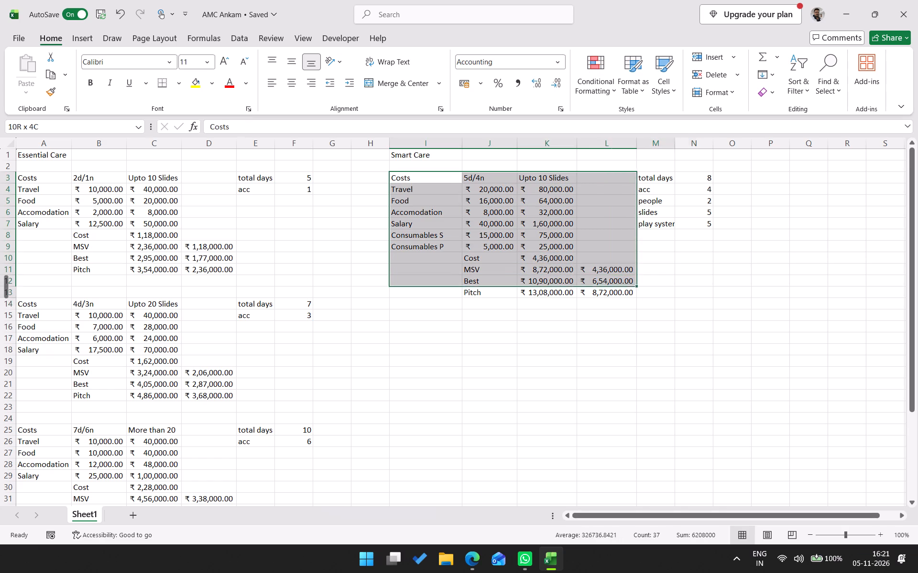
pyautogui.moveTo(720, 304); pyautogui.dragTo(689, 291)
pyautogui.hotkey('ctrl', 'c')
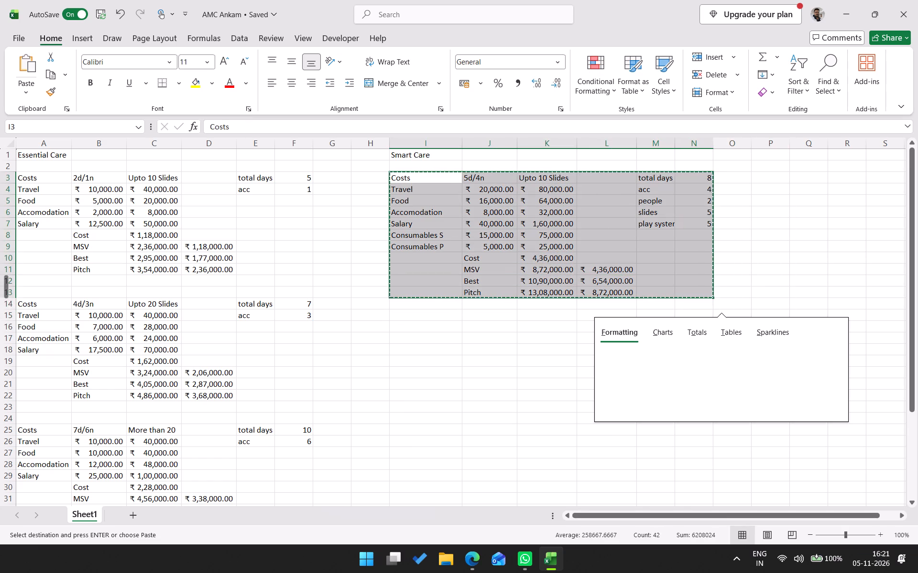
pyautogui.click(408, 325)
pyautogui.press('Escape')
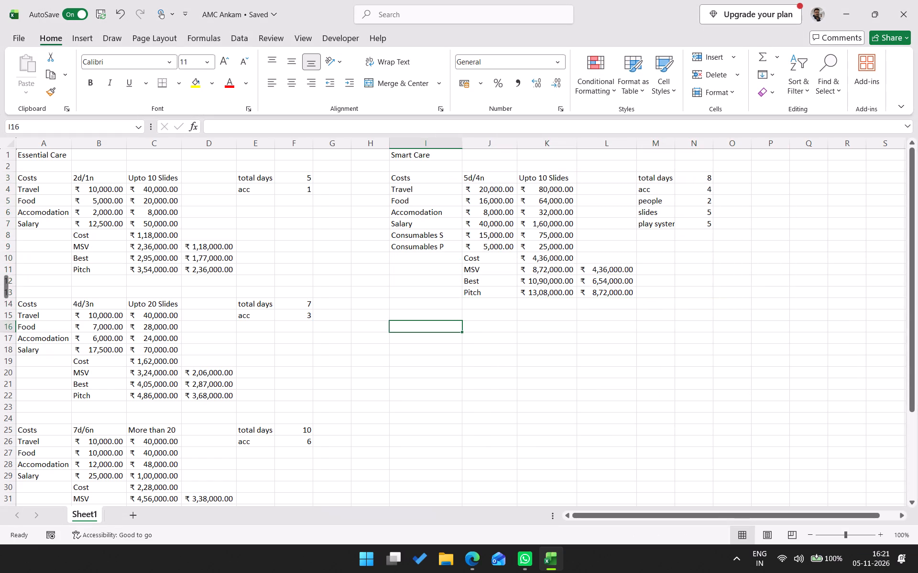
# Set the Smart Care slides quantity in N6 to 10 and save the workbook.
pyautogui.click(707, 211)
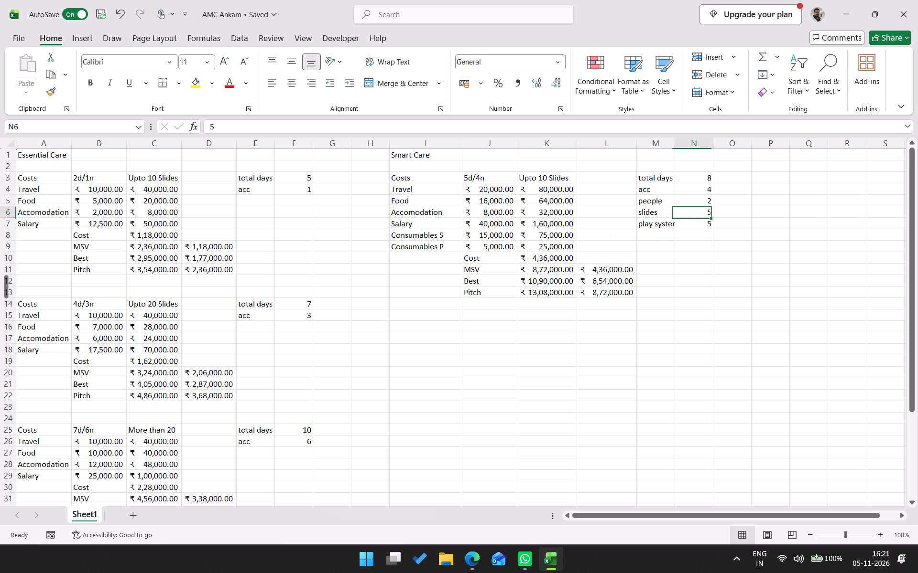
pyautogui.write('10')
pyautogui.press('Return')
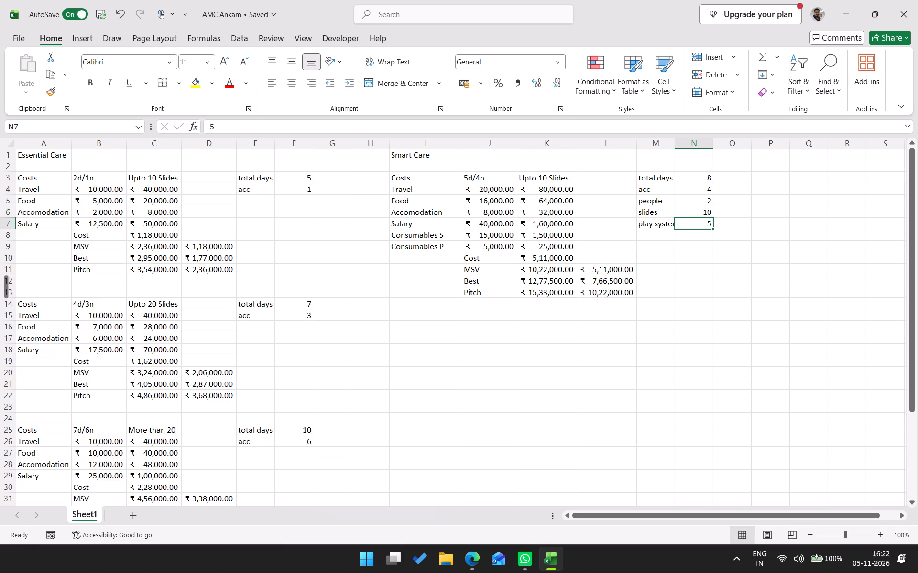
pyautogui.hotkey('ctrl', 's')
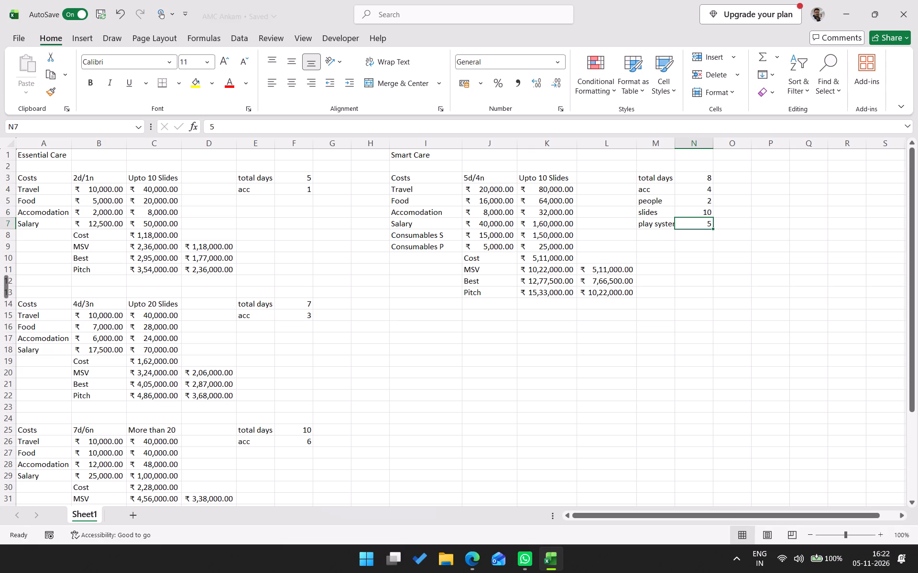
# Copy the Smart Care Upto 10 Slides cost block, I3:N13, and paste it below starting at I16.
pyautogui.moveTo(403, 179); pyautogui.dragTo(680, 295)
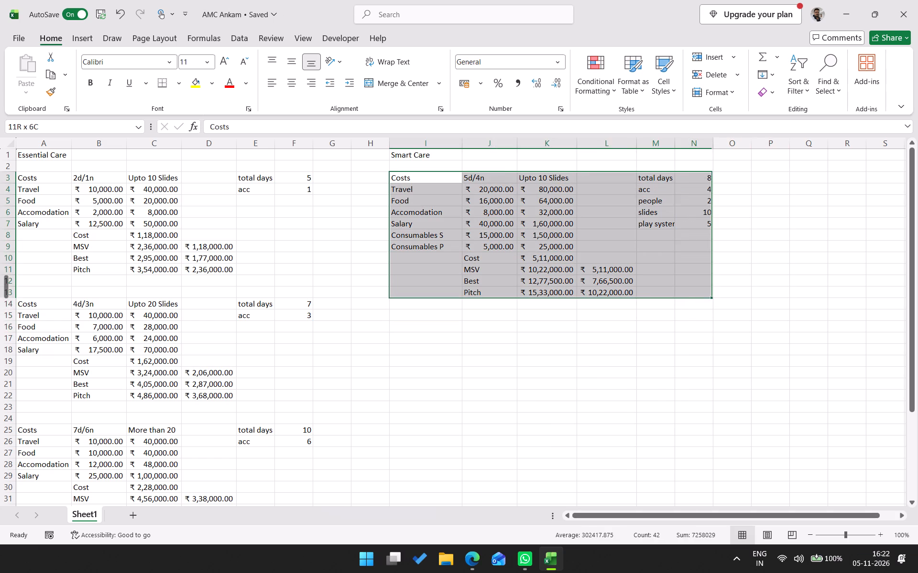
pyautogui.moveTo(680, 295); pyautogui.dragTo(679, 295)
pyautogui.hotkey('ctrl', 'c')
pyautogui.click(419, 326)
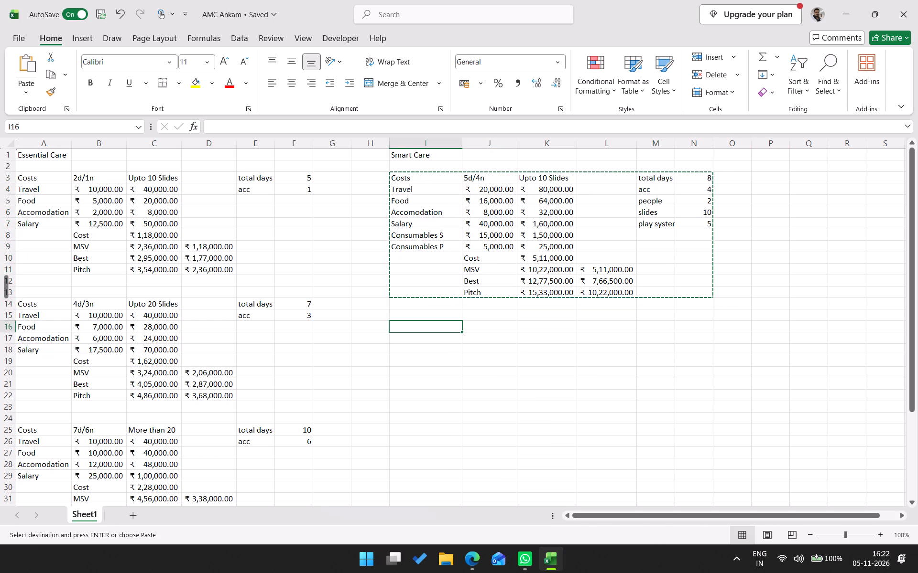
pyautogui.hotkey('ctrl', 'v')
# Change the tier heading of the copied Smart Care block in K16 to Upto 20 Slides.
pyautogui.doubleClick(547, 326)
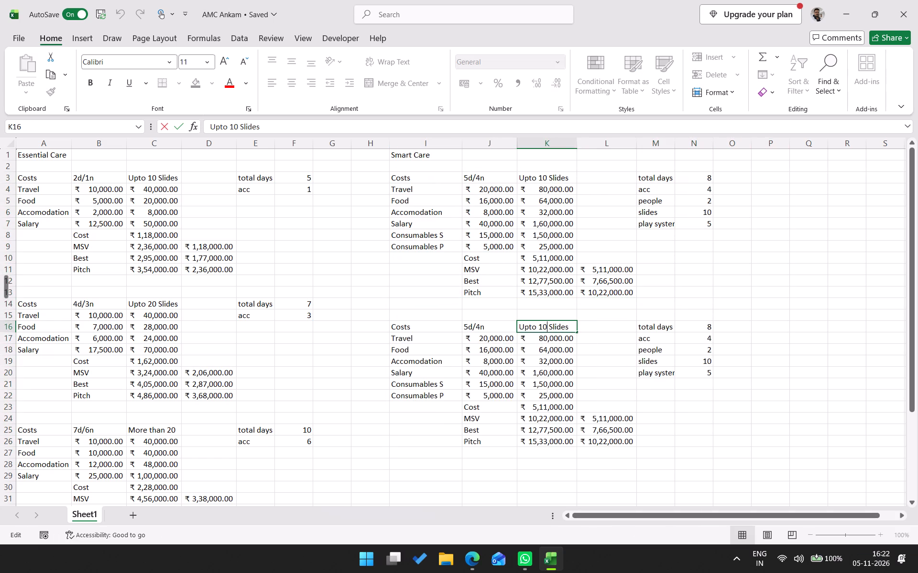
pyautogui.press('BackSpace')
pyautogui.press('BackSpace')
pyautogui.write('20')
pyautogui.press('Return')
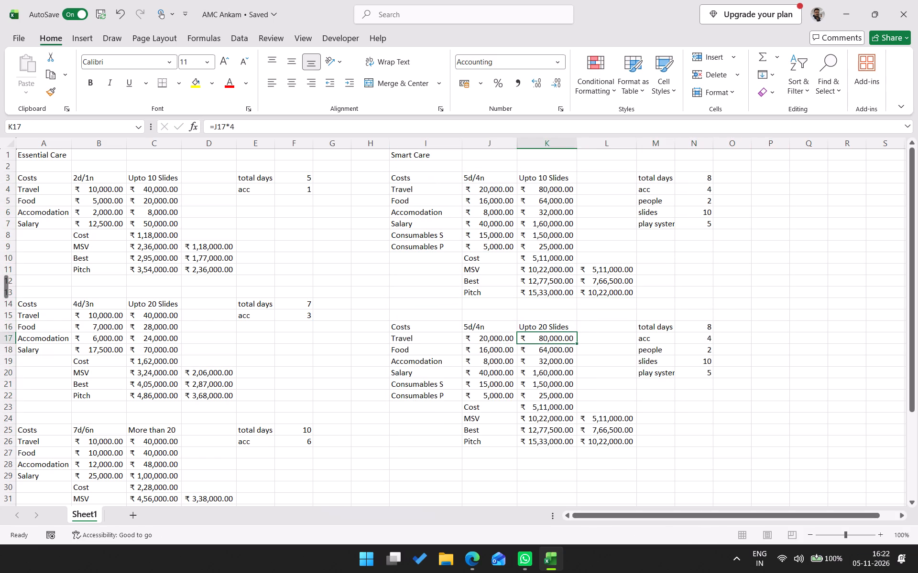
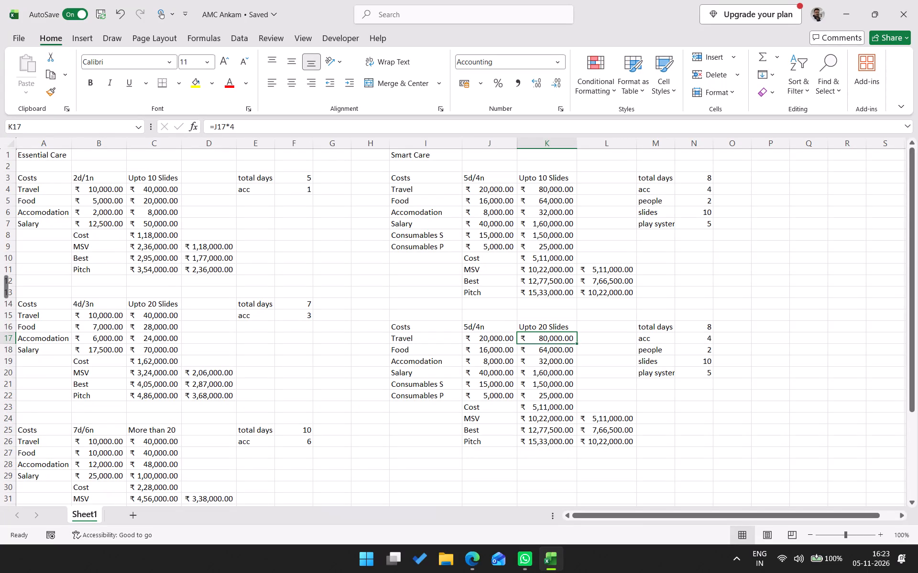
# Check the formula behind the MSV amount in K11 of the Smart Care Upto 10 Slides block.
pyautogui.click(553, 267)
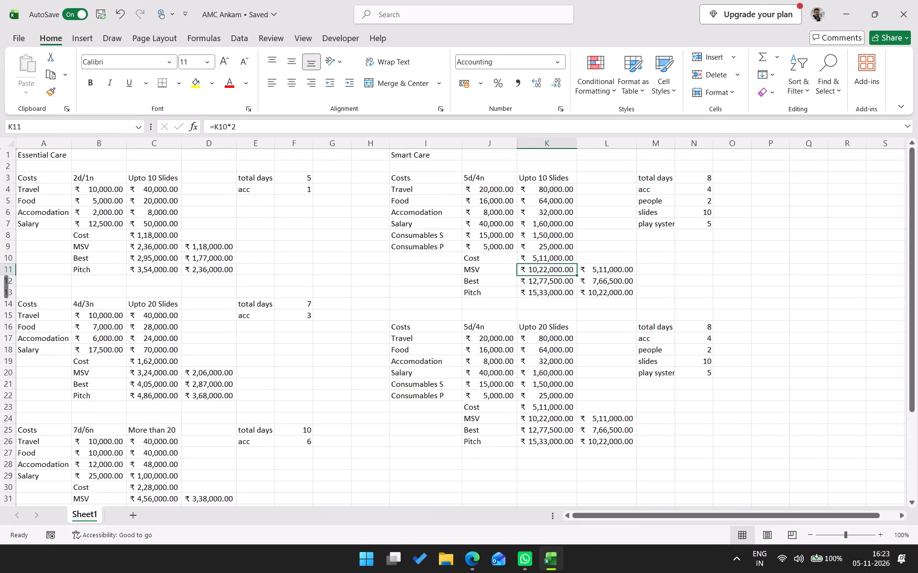
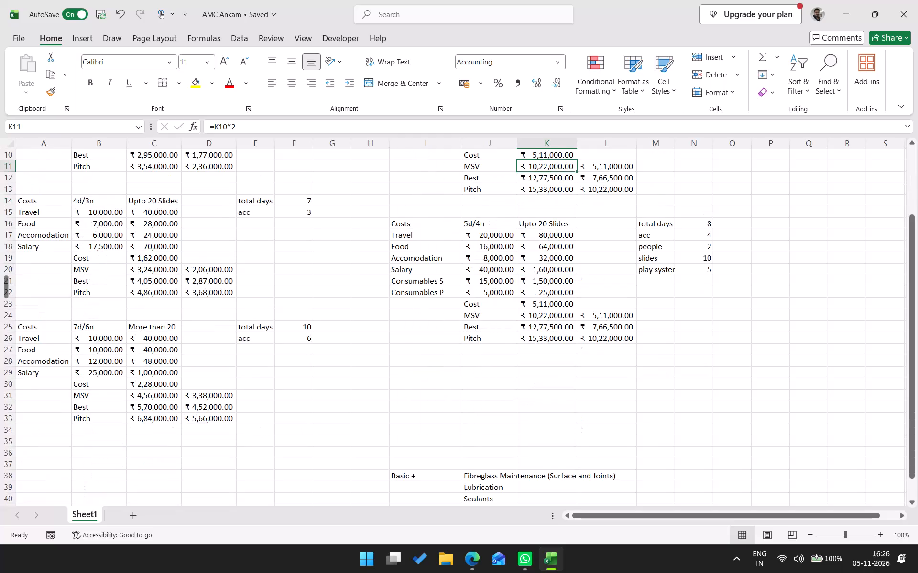
# Move the Basic + maintenance notes block from I38:L42 down to start at cell I50.
pyautogui.scroll(-2, 586, 318)
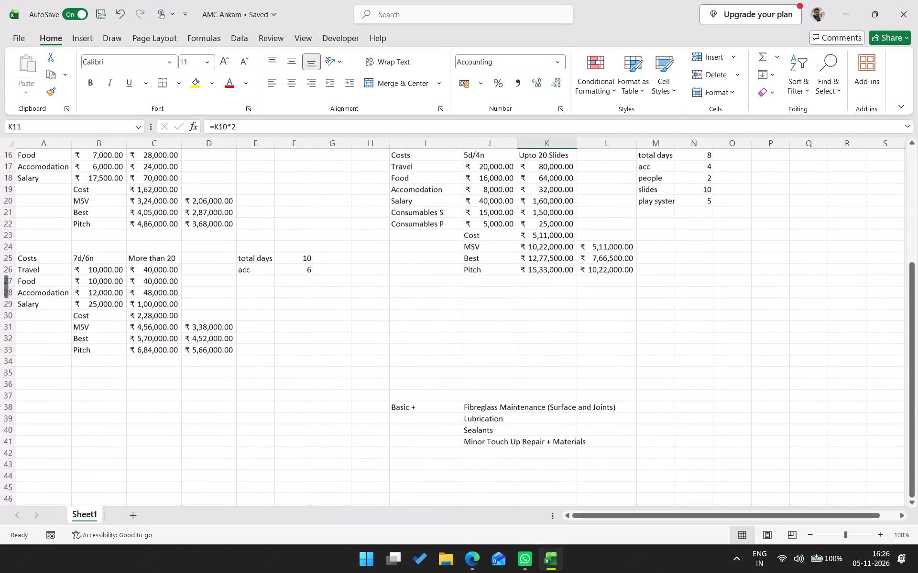
pyautogui.scroll(-3, 525, 361)
pyautogui.moveTo(413, 305); pyautogui.dragTo(602, 353)
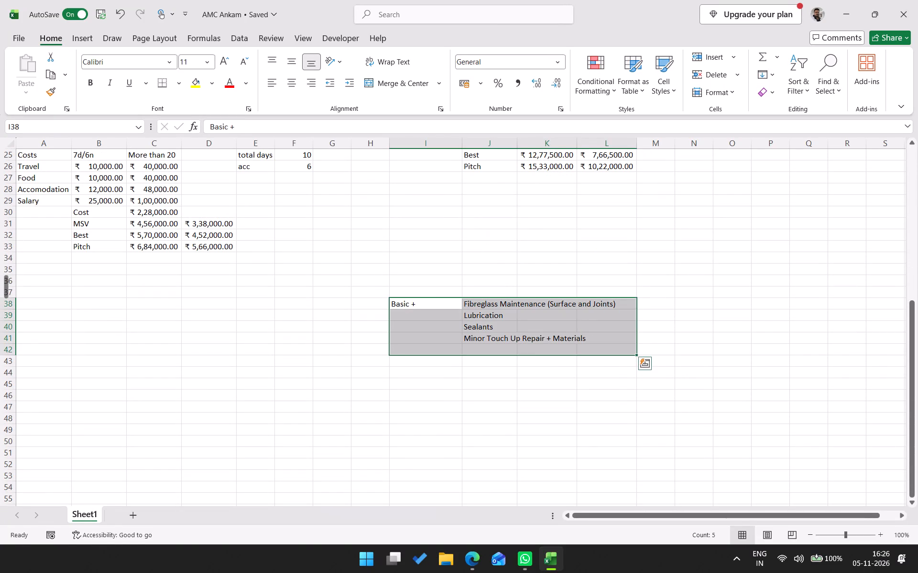
pyautogui.hotkey('ctrl', 'x')
pyautogui.click(438, 446)
pyautogui.hotkey('ctrl', 'v')
# Select the 5d/4n duration label in J16 of the Smart Care Upto 20 Slides block.
pyautogui.scroll(9, 547, 407)
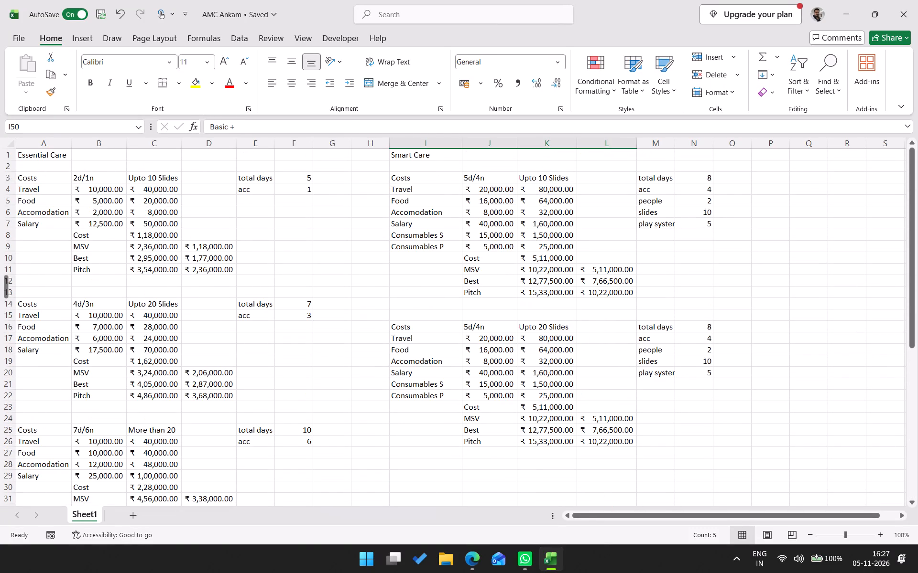
pyautogui.scroll(-3, 492, 316)
pyautogui.scroll(2, 514, 321)
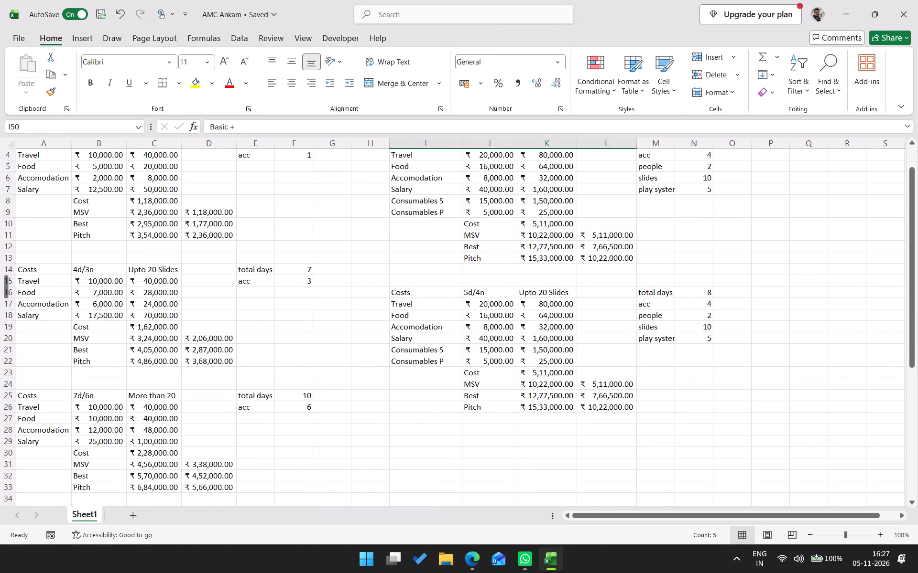
pyautogui.scroll(2, 514, 323)
pyautogui.click(469, 328)
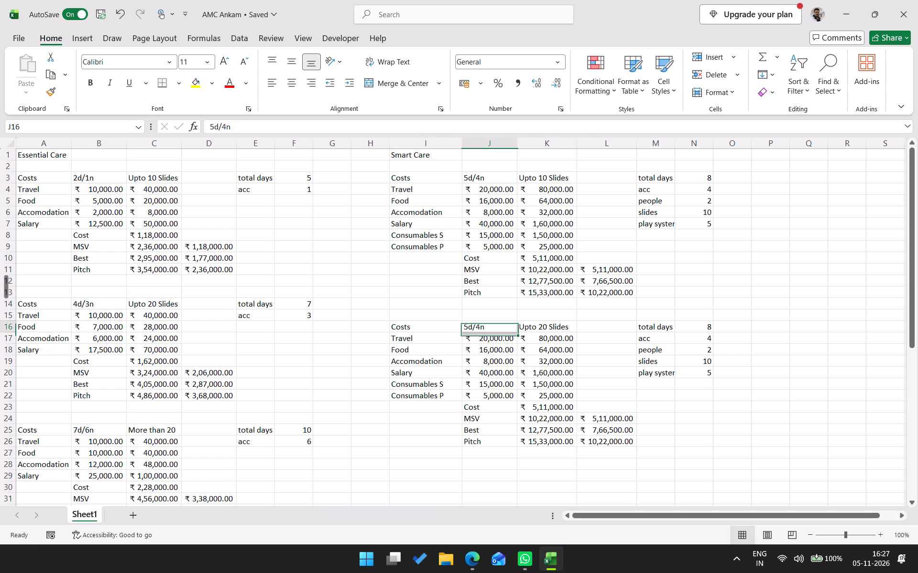
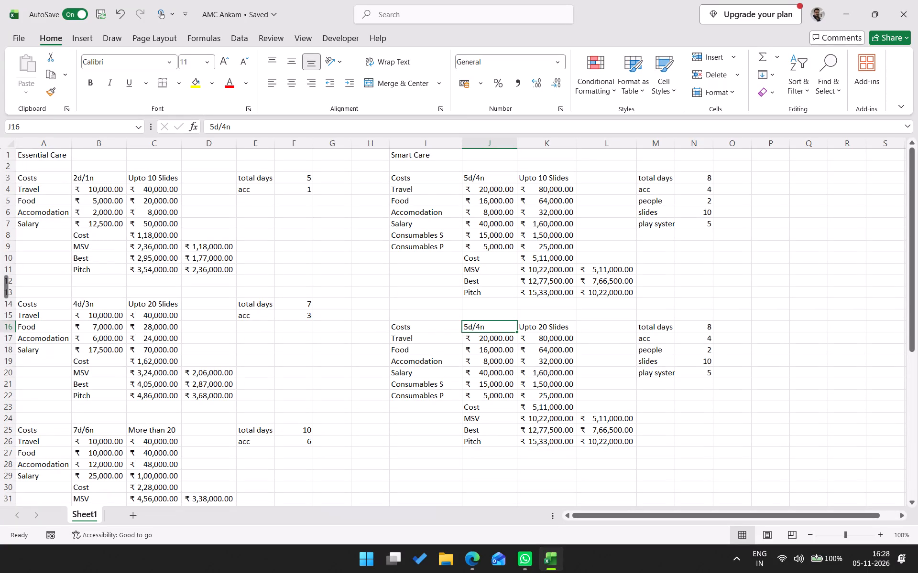
# Change the duration label in J16 of the Smart Care Upto 20 Slides block to 10d/9n.
pyautogui.doubleClick(469, 326)
pyautogui.moveTo(468, 325); pyautogui.dragTo(461, 325)
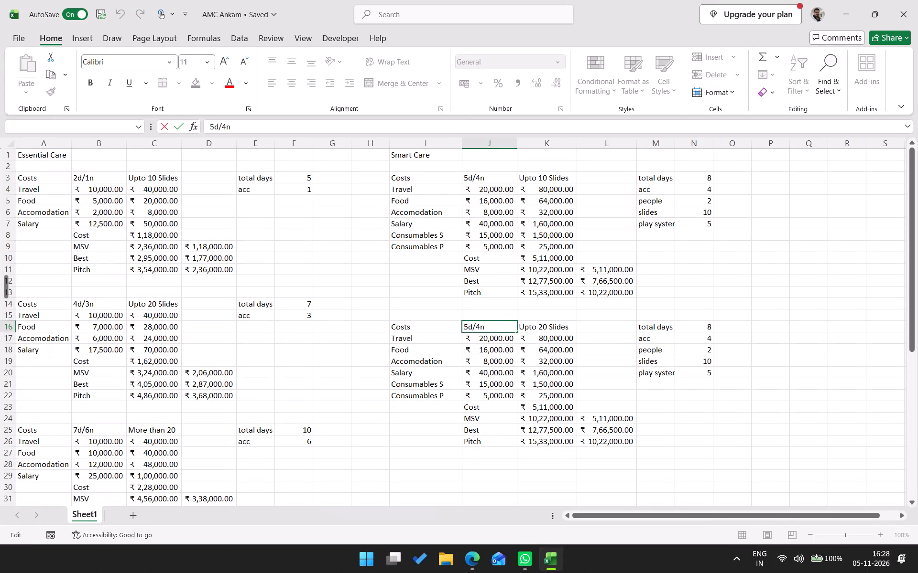
pyautogui.moveTo(461, 325); pyautogui.dragTo(423, 325)
pyautogui.write('10')
pyautogui.press('Right')
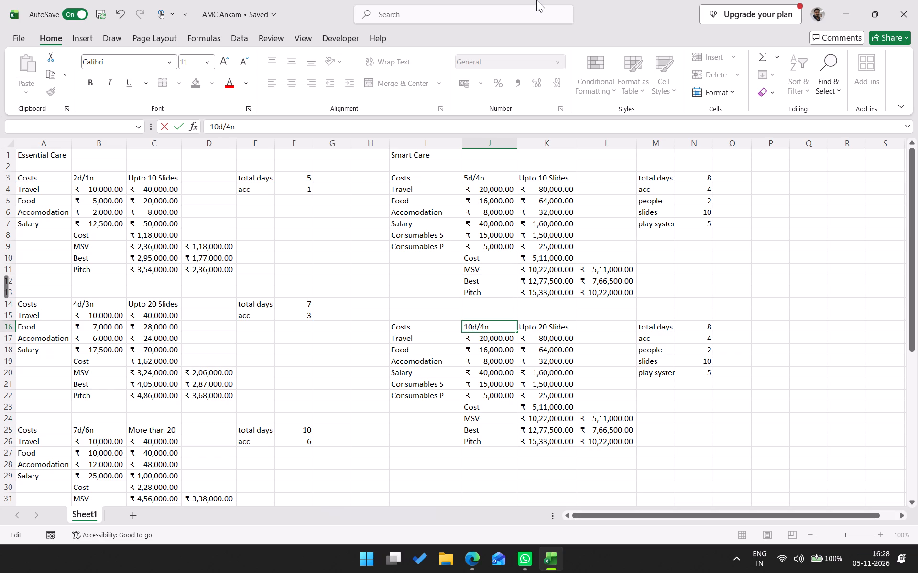
pyautogui.press('Right')
pyautogui.press('Right')
pyautogui.hotkey('shift', 'Left')
pyautogui.press('9')
pyautogui.press('Return')
# Set total days to 13 and acc to 9 for the Smart Care Upto 20 Slides block.
pyautogui.click(703, 325)
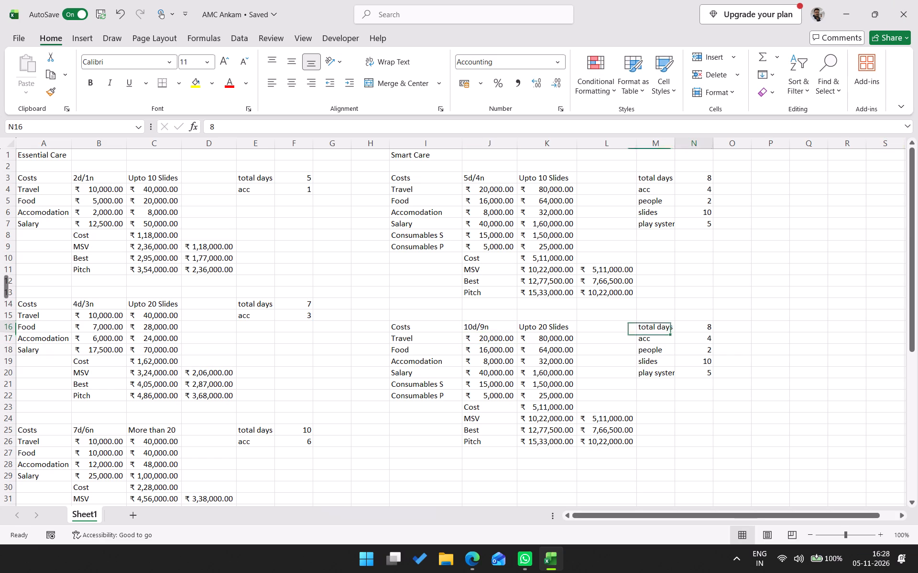
pyautogui.write('13')
pyautogui.press('Return')
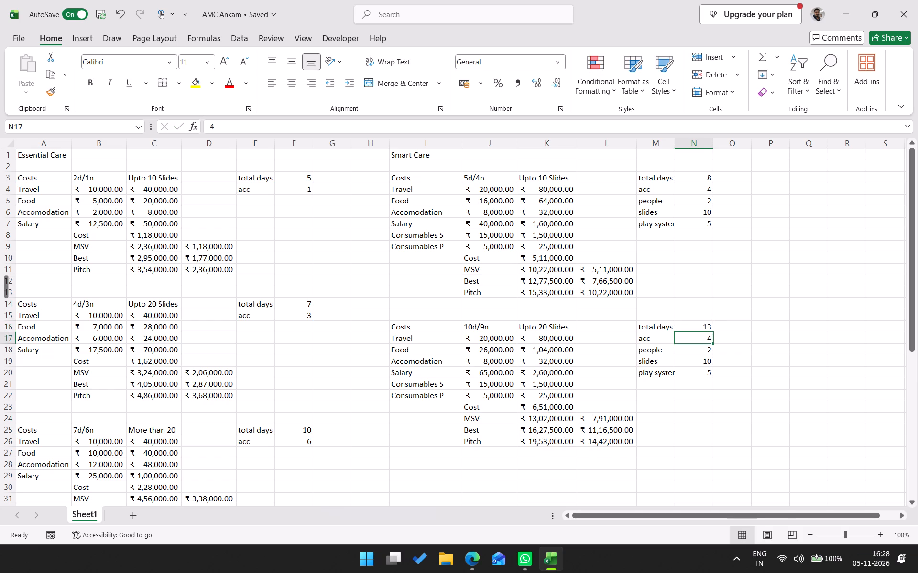
pyautogui.press('9')
pyautogui.press('Return')
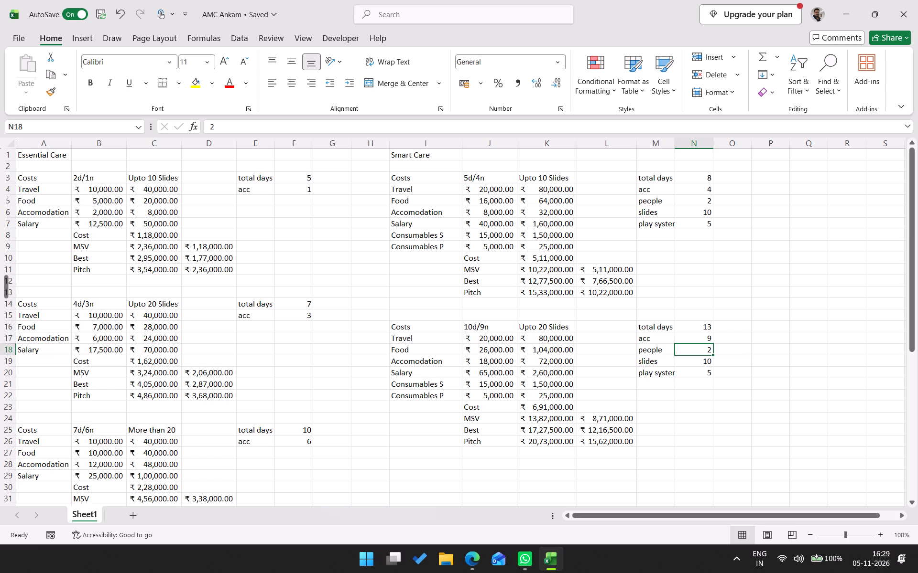
# Set slides to 20 and play systems to 7 for the Smart Care Upto 20 Slides block.
pyautogui.press('Down')
pyautogui.write('20')
pyautogui.press('Return')
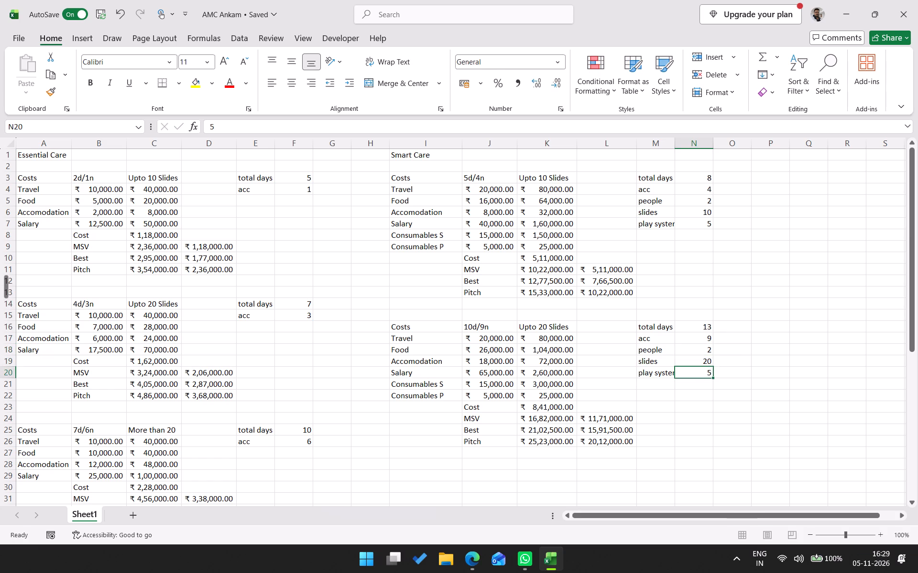
pyautogui.write('10')
pyautogui.press('BackSpace')
pyautogui.press('BackSpace')
pyautogui.press('7')
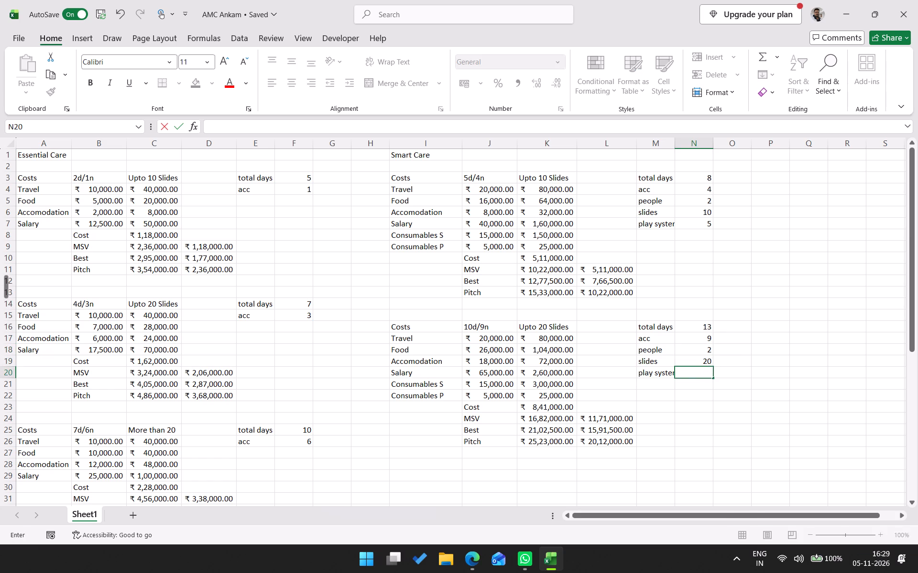
pyautogui.press('Return')
pyautogui.press('Up')
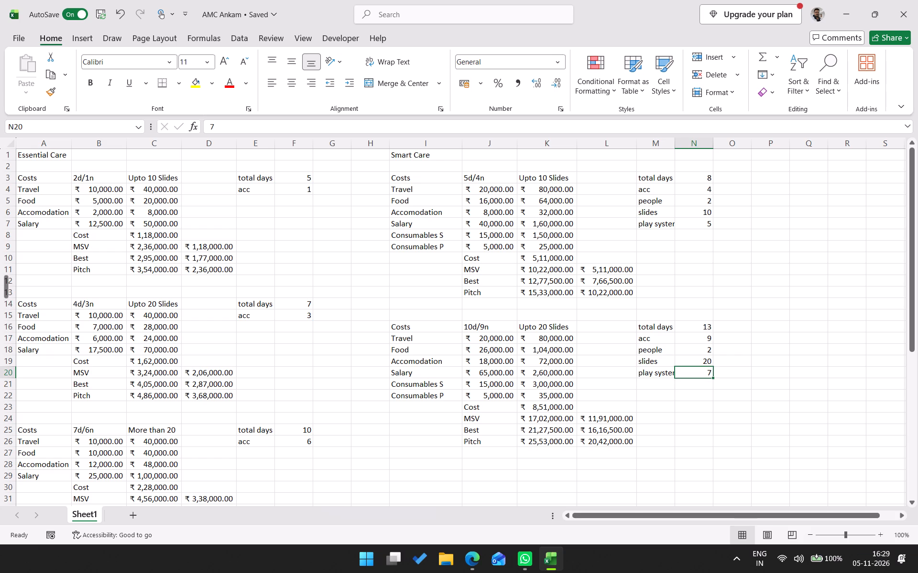
pyautogui.press('Up')
pyautogui.press('Up')
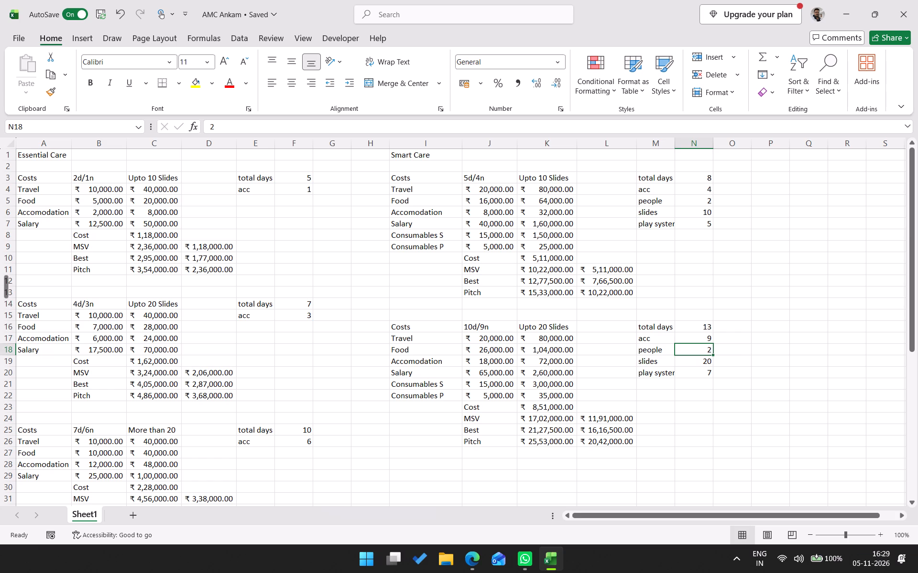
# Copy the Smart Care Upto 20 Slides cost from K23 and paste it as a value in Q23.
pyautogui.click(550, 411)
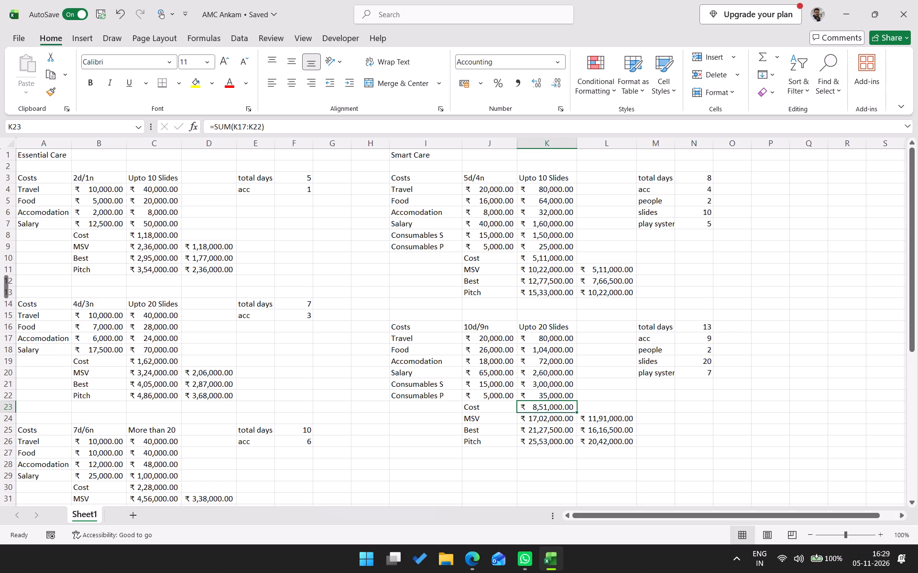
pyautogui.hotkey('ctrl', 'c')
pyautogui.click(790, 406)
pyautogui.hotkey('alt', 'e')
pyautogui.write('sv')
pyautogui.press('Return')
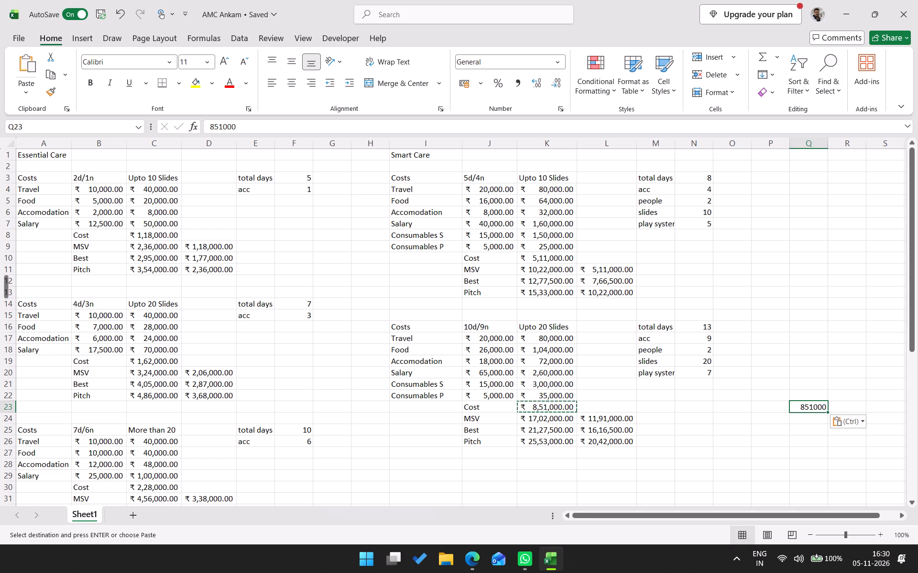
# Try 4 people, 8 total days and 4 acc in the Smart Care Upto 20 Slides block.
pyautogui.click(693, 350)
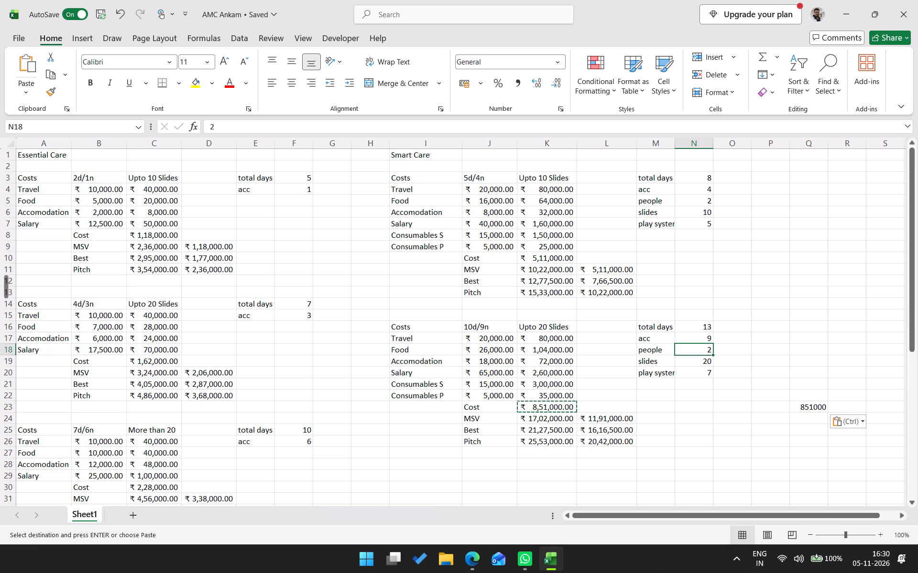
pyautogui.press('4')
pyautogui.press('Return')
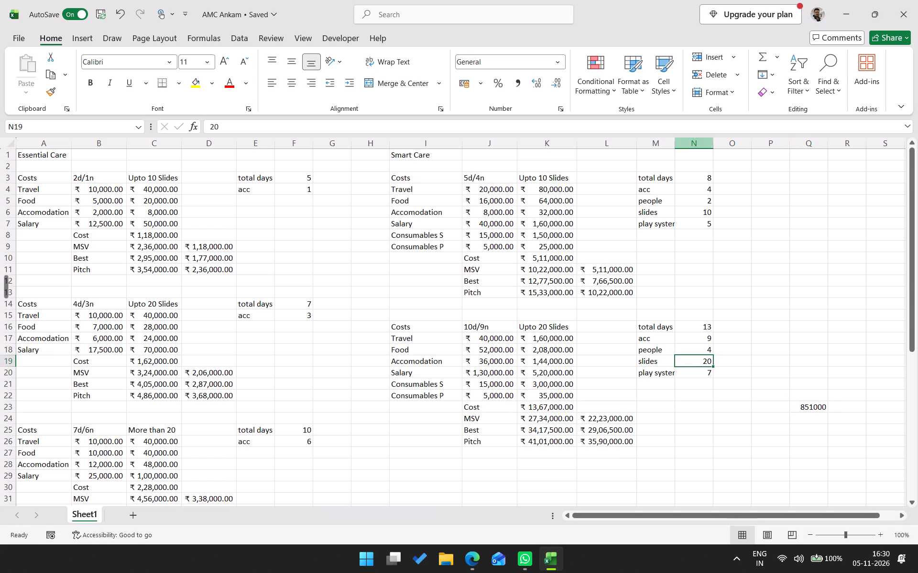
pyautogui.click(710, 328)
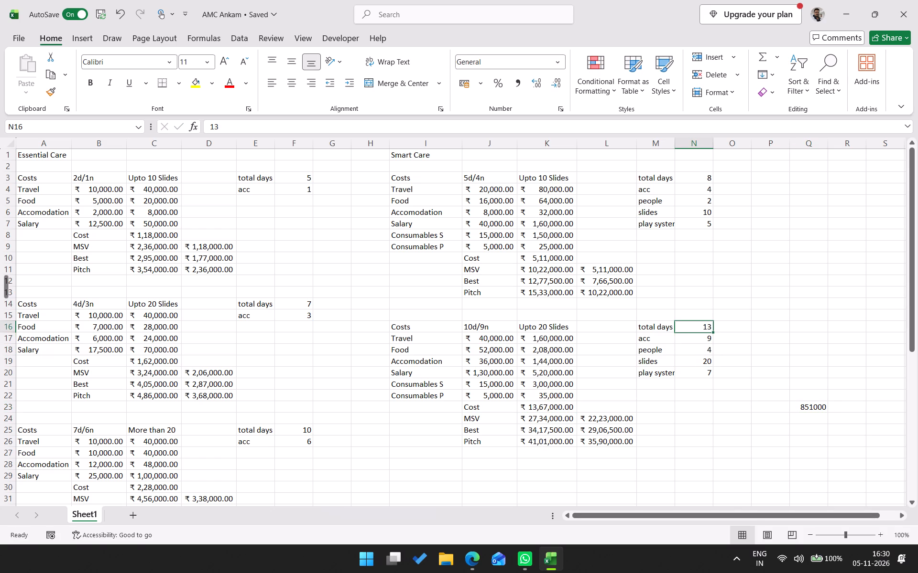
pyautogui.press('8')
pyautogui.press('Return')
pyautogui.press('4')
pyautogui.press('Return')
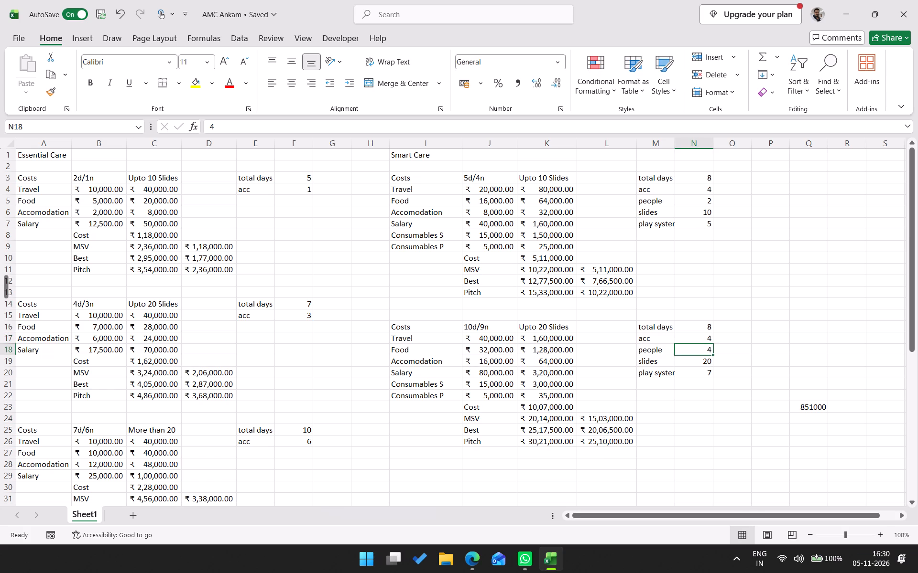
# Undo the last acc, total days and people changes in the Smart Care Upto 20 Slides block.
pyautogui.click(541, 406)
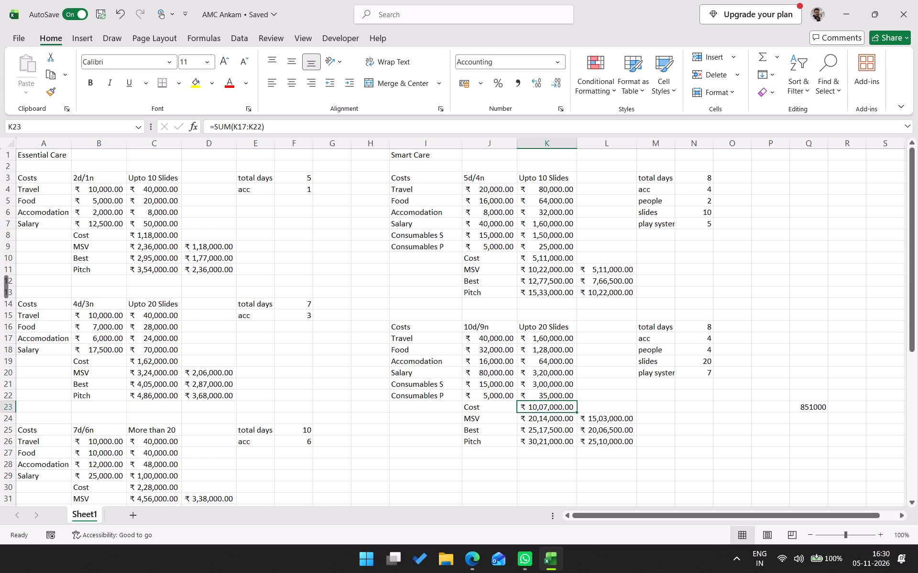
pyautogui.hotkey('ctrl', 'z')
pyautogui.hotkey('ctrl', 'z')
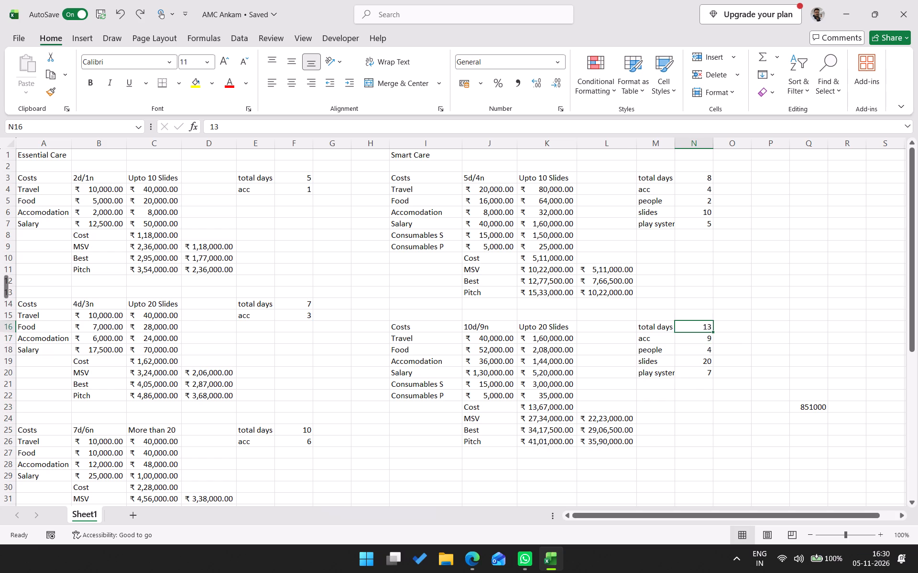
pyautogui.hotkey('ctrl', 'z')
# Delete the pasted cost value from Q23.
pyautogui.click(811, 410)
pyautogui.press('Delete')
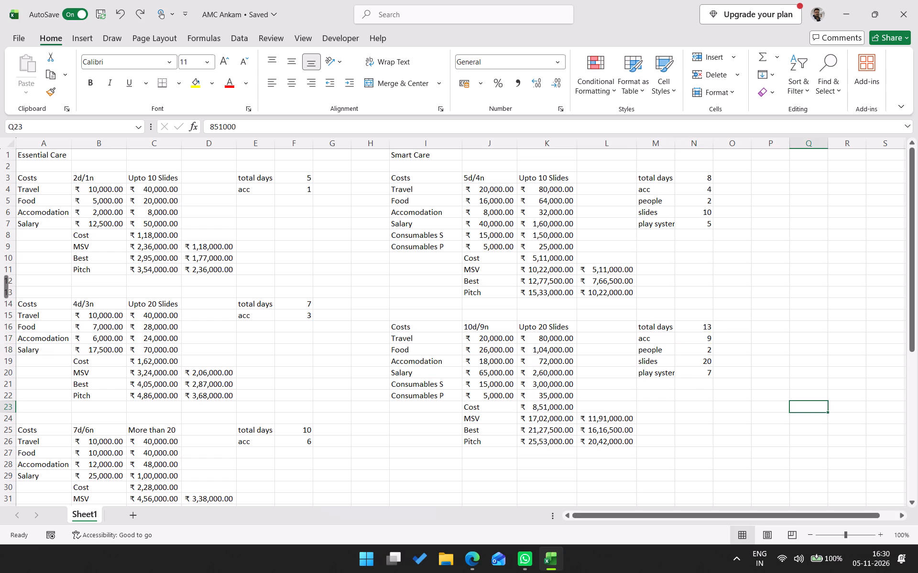
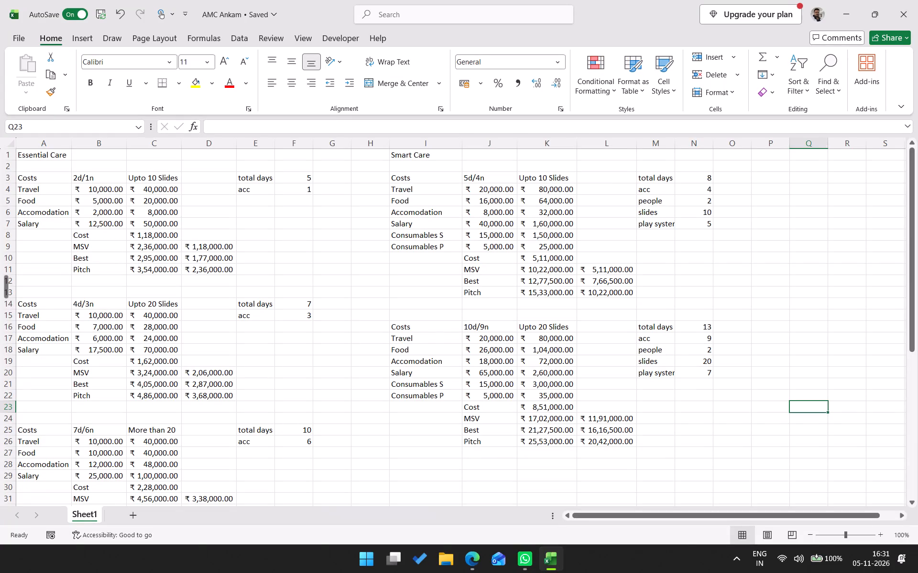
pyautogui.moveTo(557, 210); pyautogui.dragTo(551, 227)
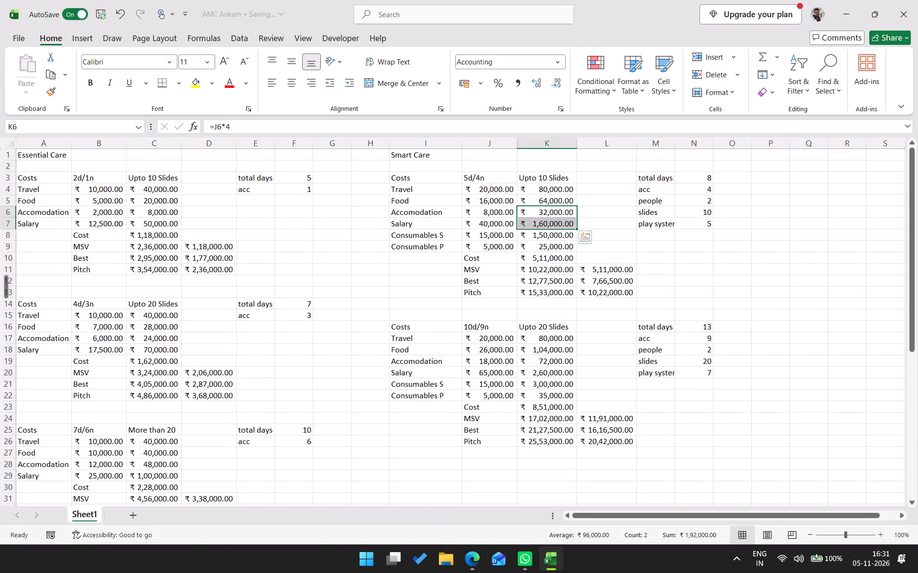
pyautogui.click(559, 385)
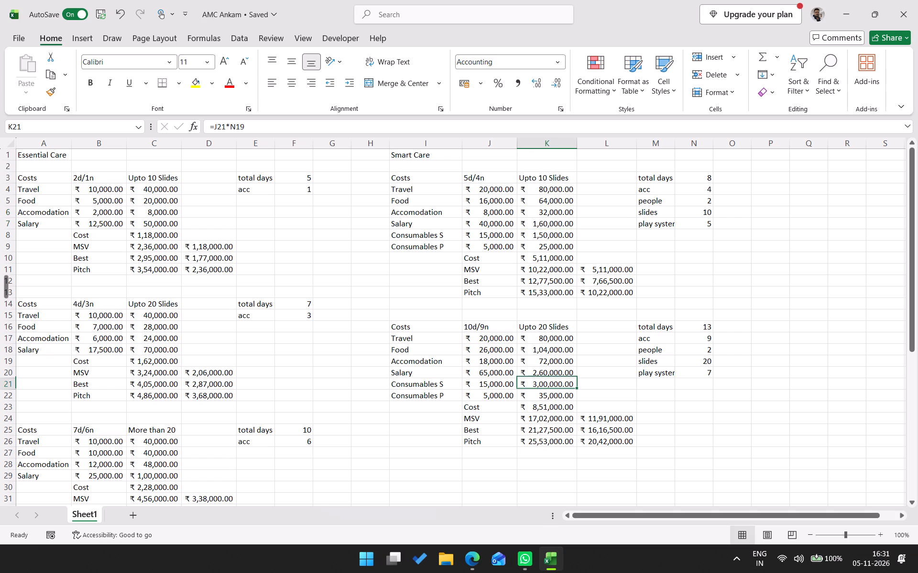
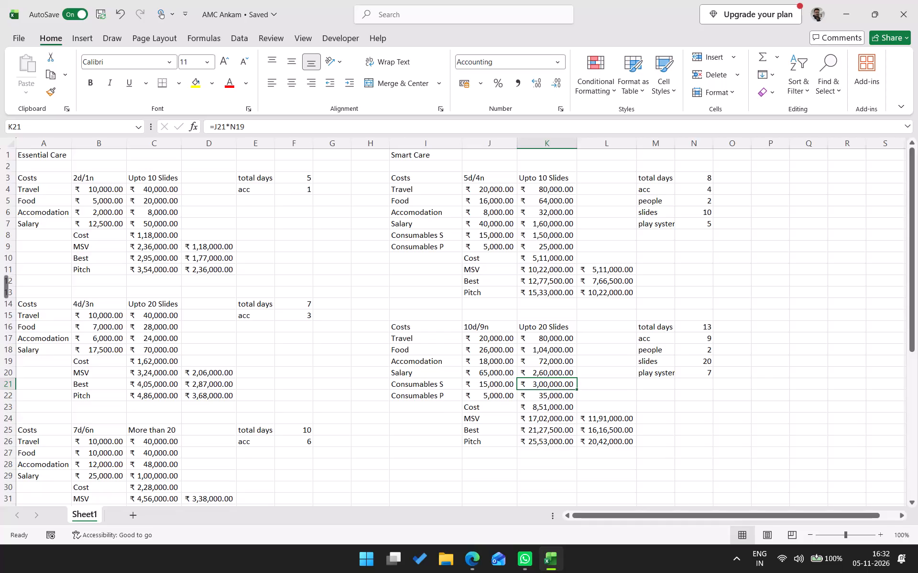
# Review the Cost, MSV, Best and Pitch formulas in the Smart Care block for up to 10 slides.
pyautogui.moveTo(481, 261); pyautogui.dragTo(601, 249)
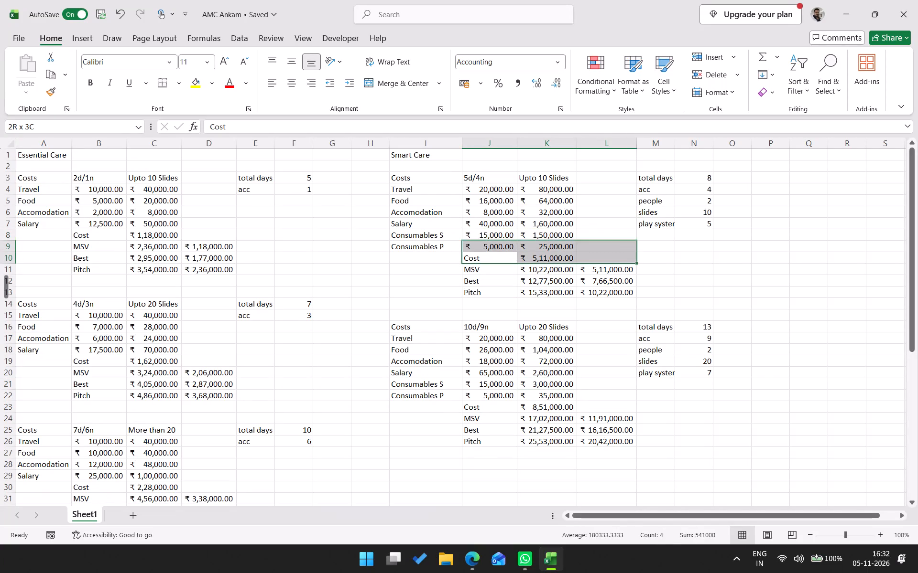
pyautogui.moveTo(601, 249); pyautogui.dragTo(599, 259)
pyautogui.moveTo(472, 275); pyautogui.dragTo(501, 293)
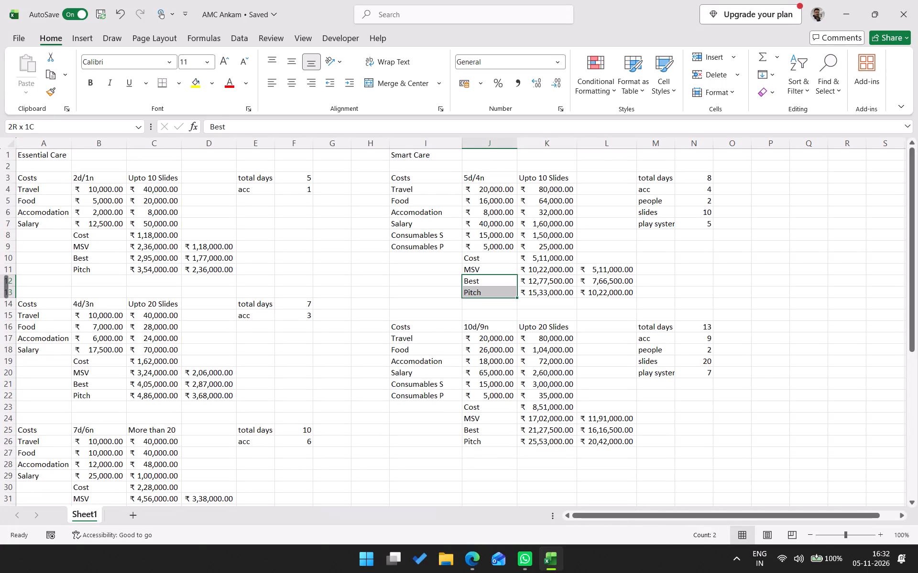
pyautogui.moveTo(501, 293); pyautogui.dragTo(527, 287)
pyautogui.moveTo(494, 271); pyautogui.dragTo(547, 295)
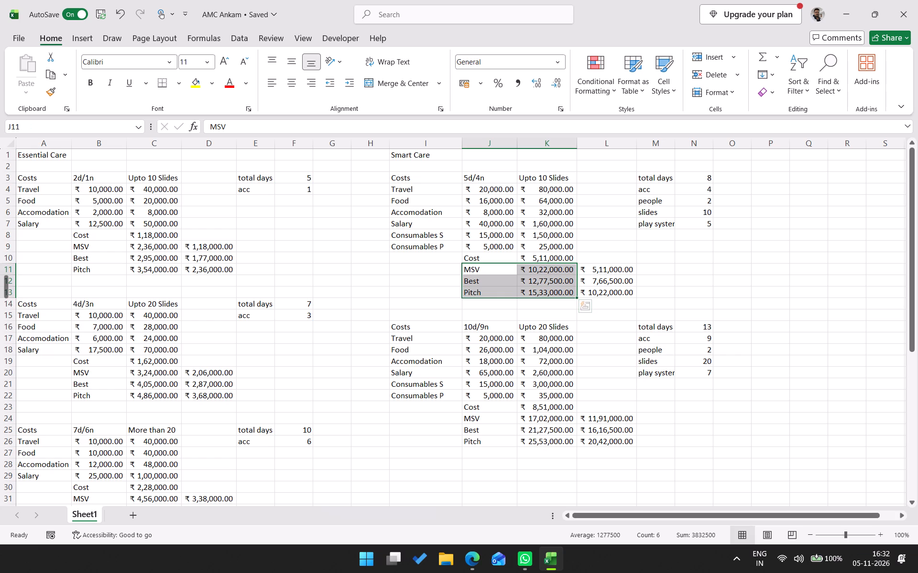
pyautogui.click(541, 288)
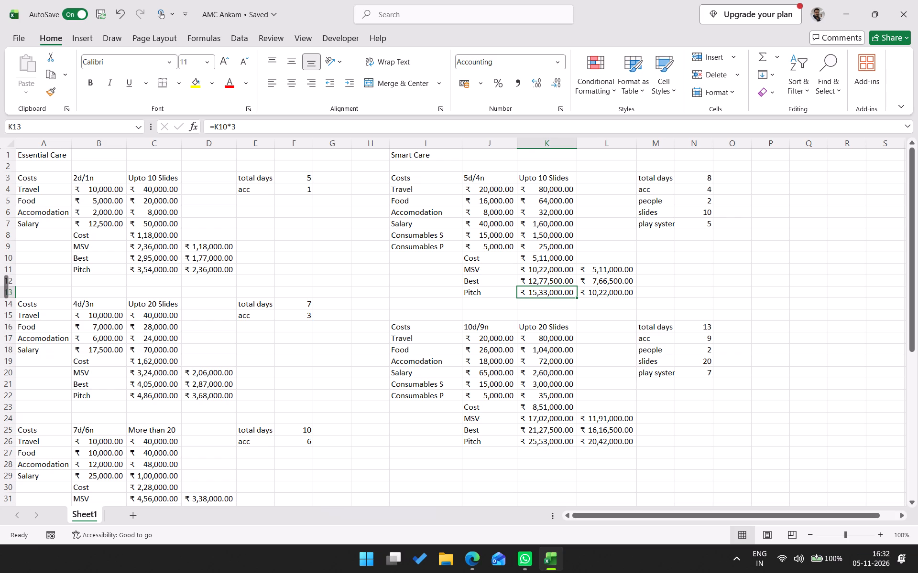
pyautogui.click(547, 283)
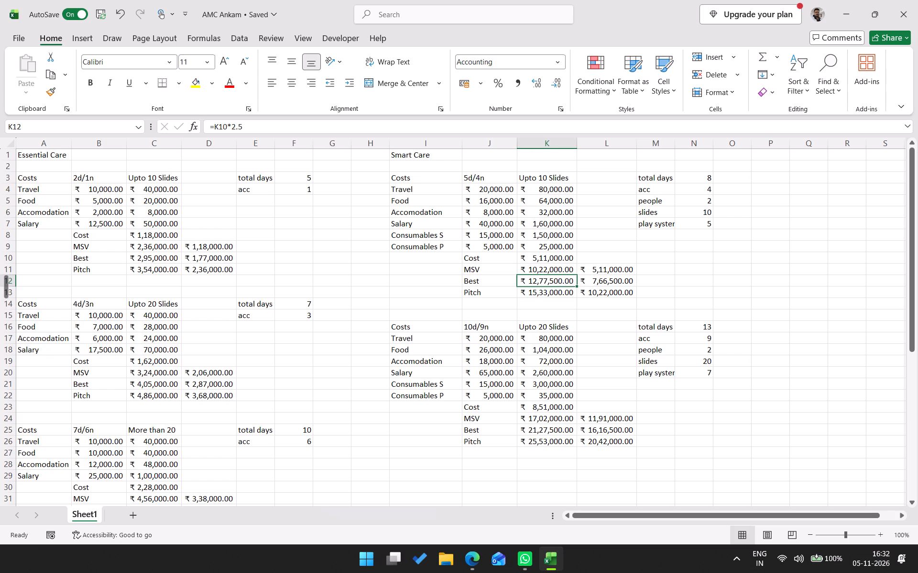
pyautogui.moveTo(486, 280); pyautogui.dragTo(573, 284)
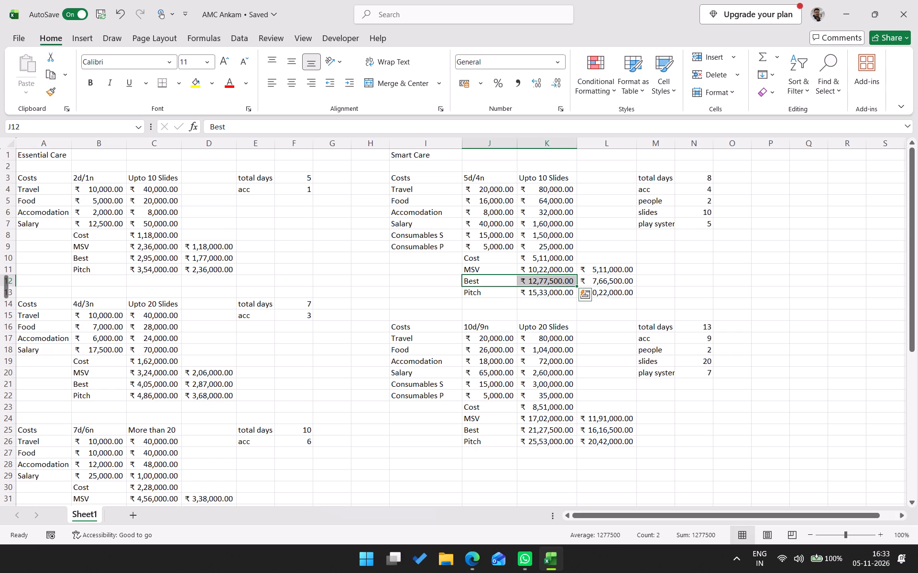
pyautogui.moveTo(542, 269); pyautogui.dragTo(542, 277)
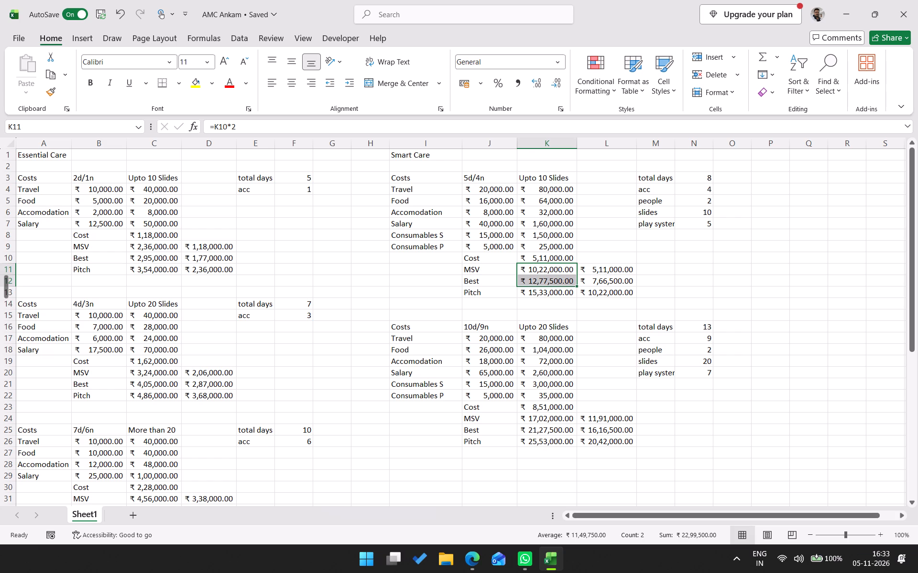
pyautogui.click(550, 257)
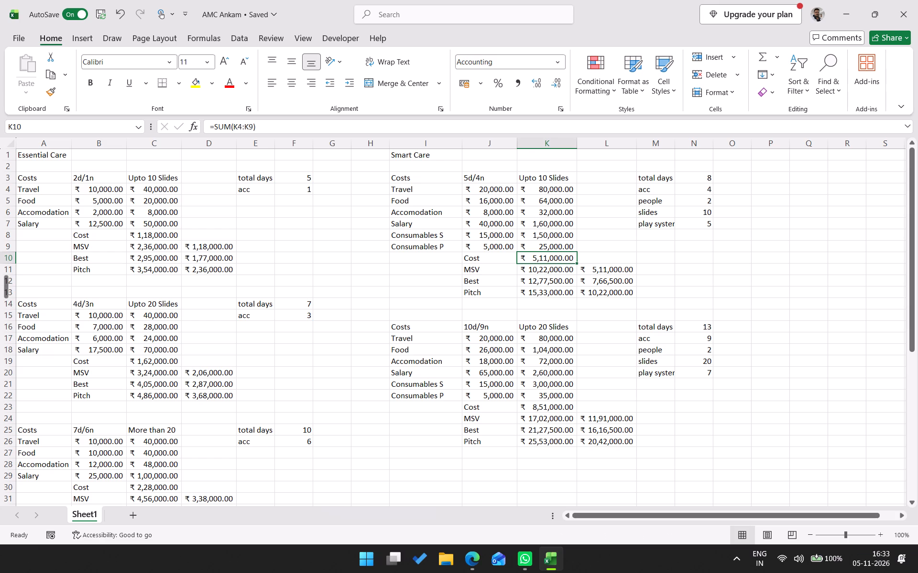
pyautogui.click(545, 266)
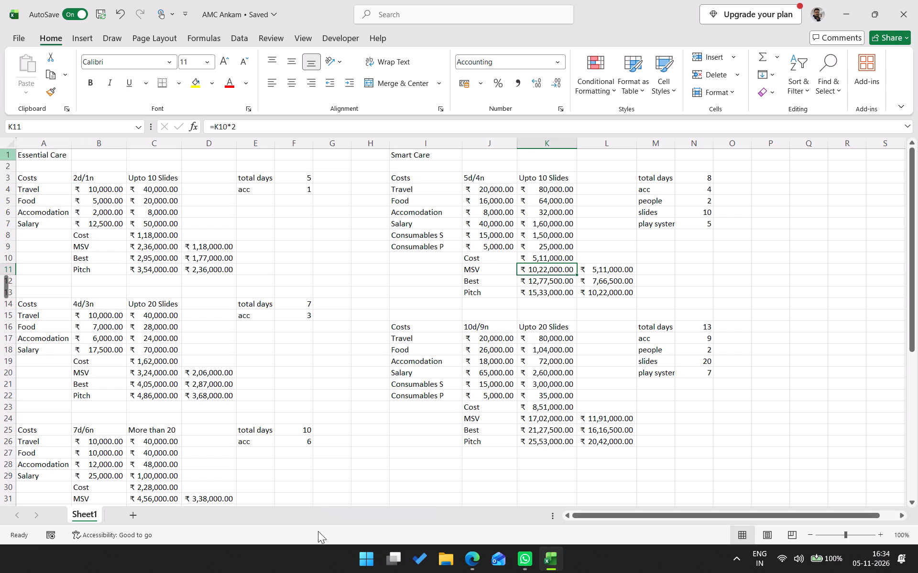
# Duplicate the Smart Care "Upto 20 Slides" block with its quantity inputs, I16:N26, to start at cell I29.
pyautogui.scroll(-2, 616, 345)
pyautogui.moveTo(415, 258); pyautogui.dragTo(599, 311)
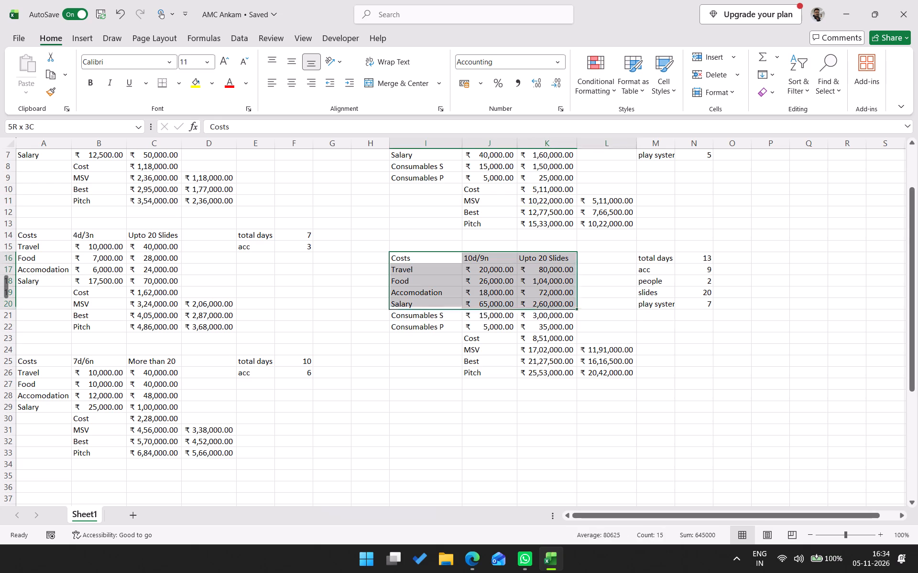
pyautogui.moveTo(599, 311); pyautogui.dragTo(689, 372)
pyautogui.hotkey('ctrl', 'c')
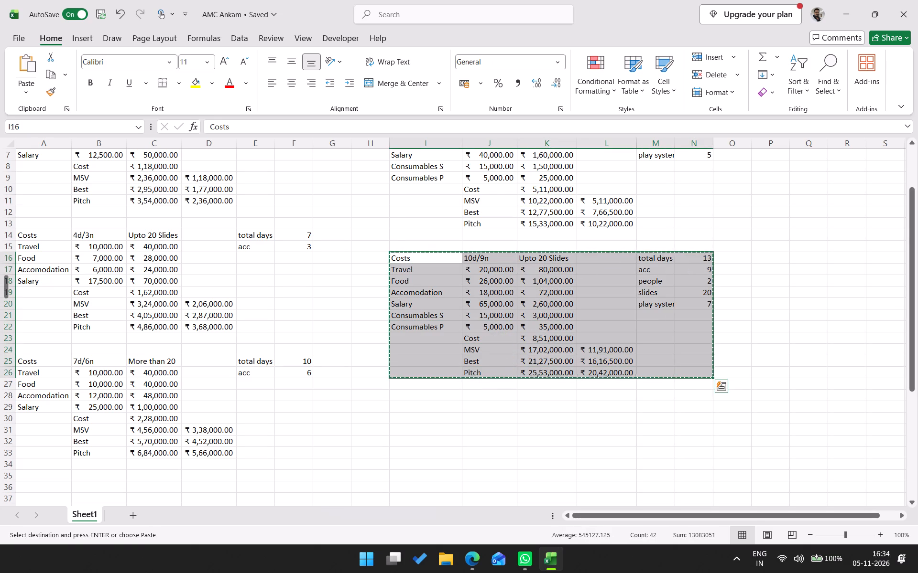
pyautogui.click(426, 408)
pyautogui.hotkey('ctrl', 'v')
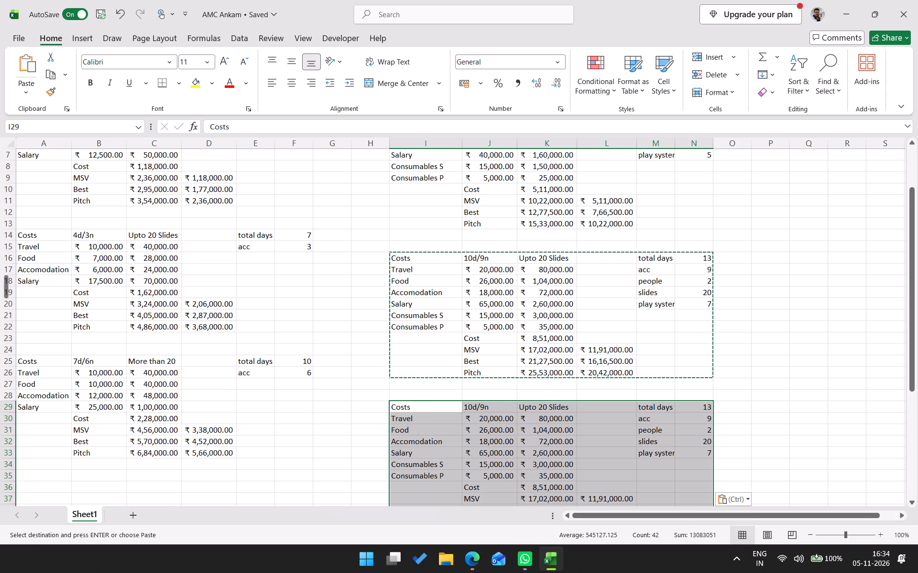
# Switch to Microsoft Edge, search the web for "mobaro" and open the mobaro.com website.
pyautogui.click(468, 567)
pyautogui.click(183, 9)
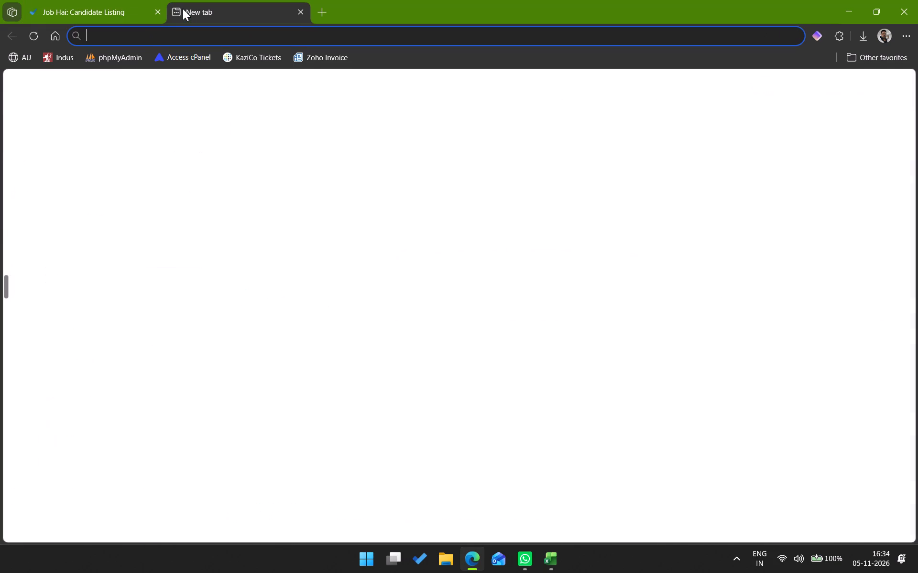
pyautogui.write('mobarro')
pyautogui.press('Down')
pyautogui.press('Return')
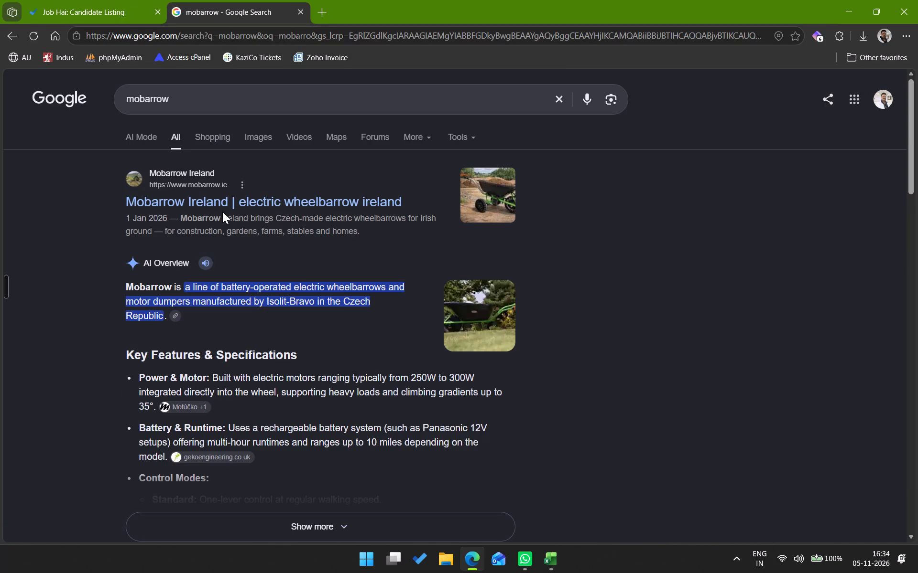
pyautogui.moveTo(180, 101); pyautogui.dragTo(70, 101)
pyautogui.click(168, 101)
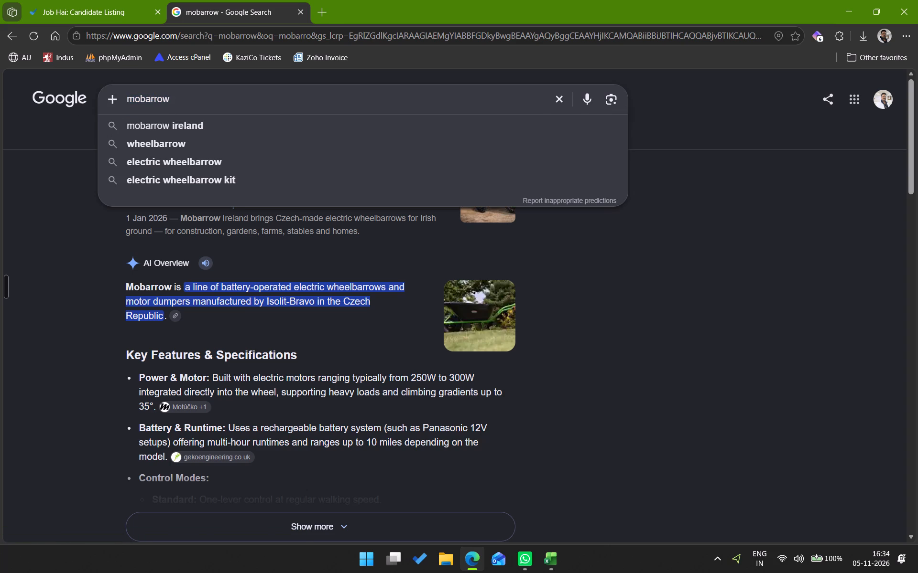
pyautogui.moveTo(155, 101); pyautogui.dragTo(228, 101)
pyautogui.press('o')
pyautogui.press('Return')
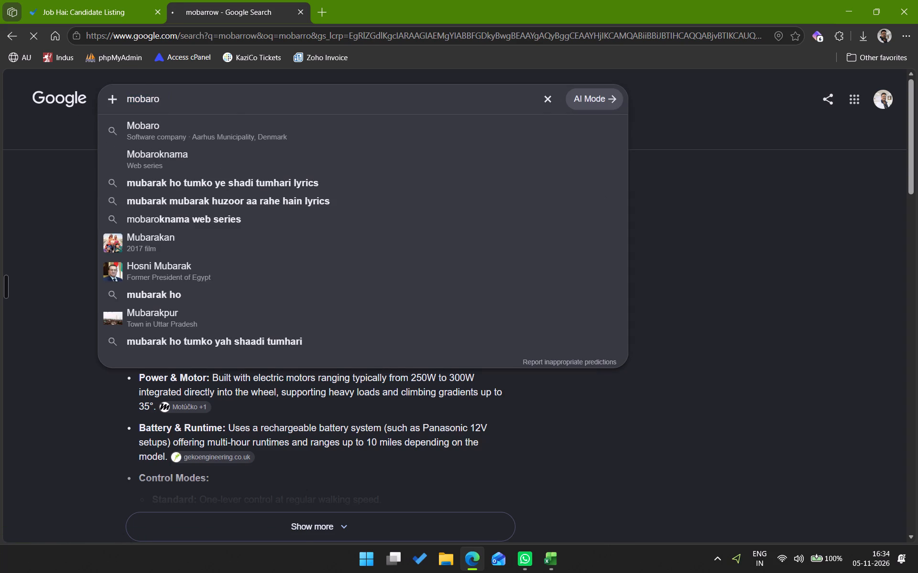
pyautogui.click(247, 217)
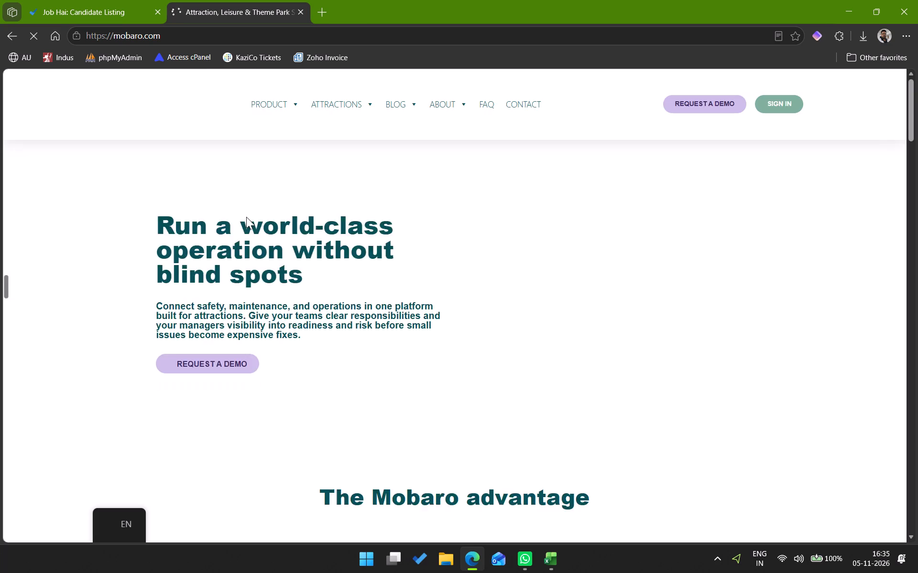
# Read through the Mobaro home page, covering its advantages, attraction types, client achievements, references, case videos and company background.
pyautogui.moveTo(543, 502); pyautogui.dragTo(539, 506)
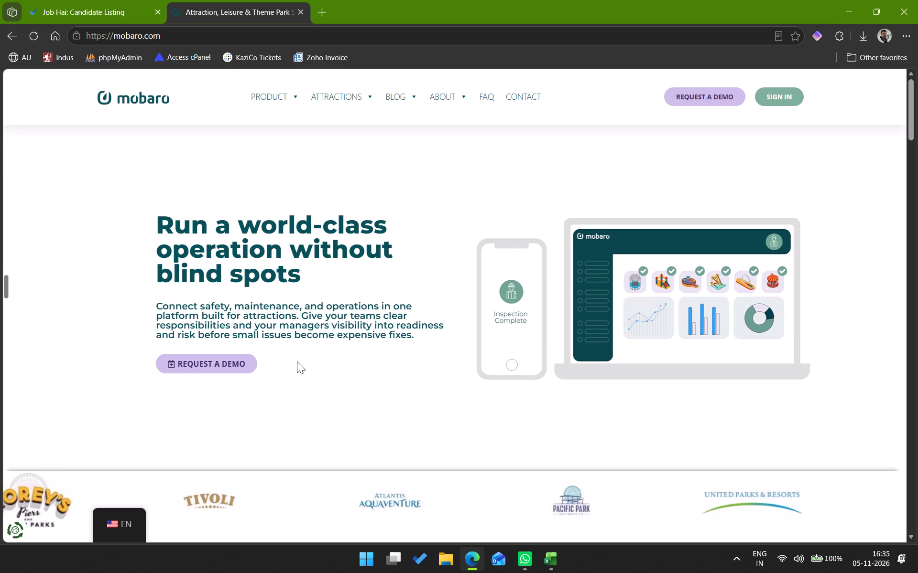
pyautogui.scroll(-1, 728, 349)
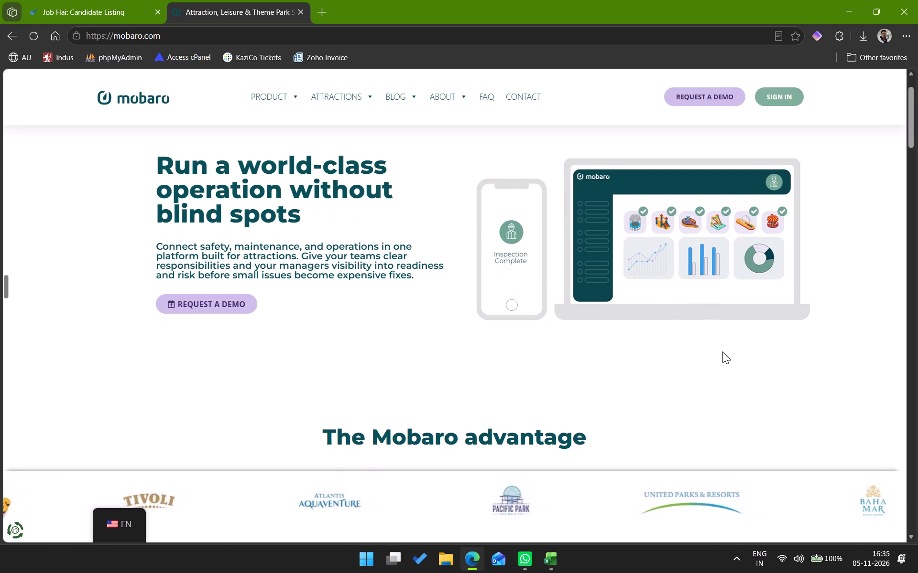
pyautogui.scroll(-5, 699, 349)
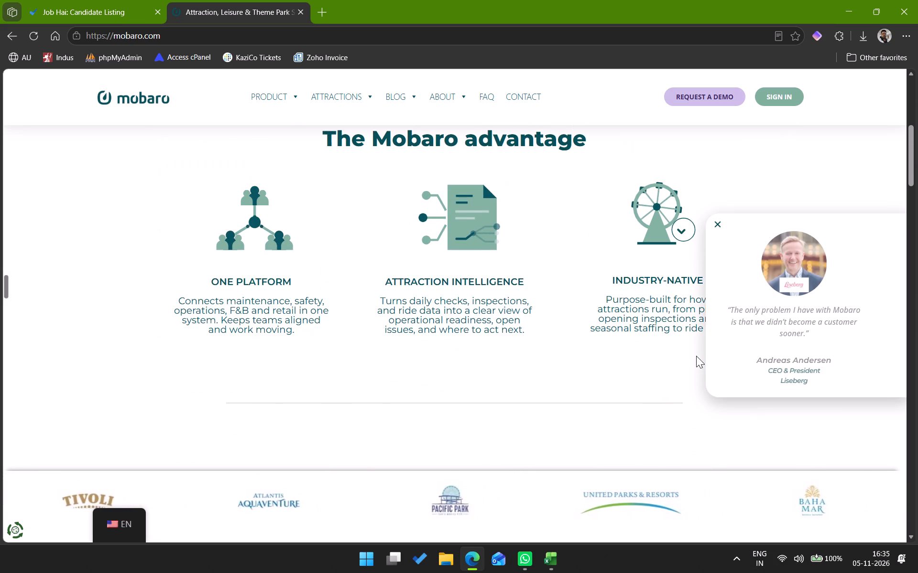
pyautogui.click(466, 390)
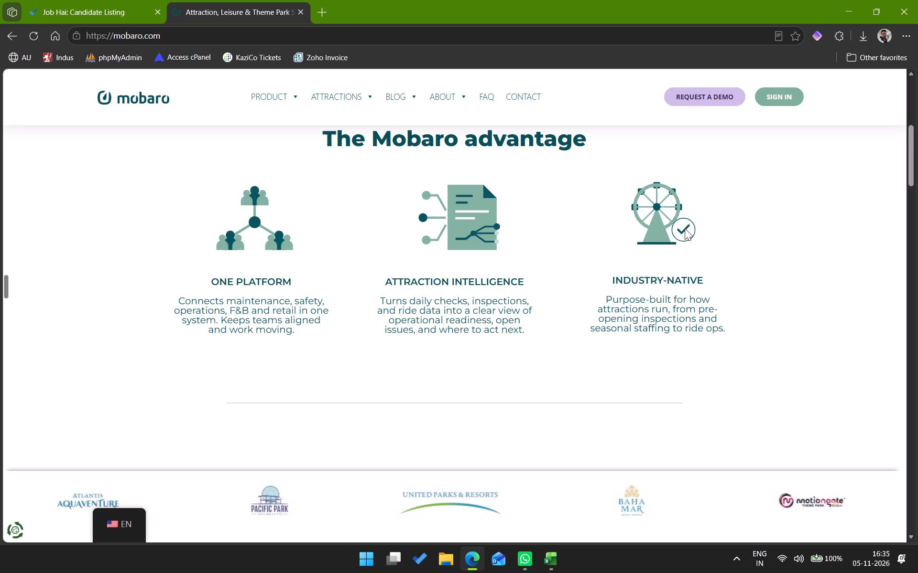
pyautogui.scroll(-6, 570, 406)
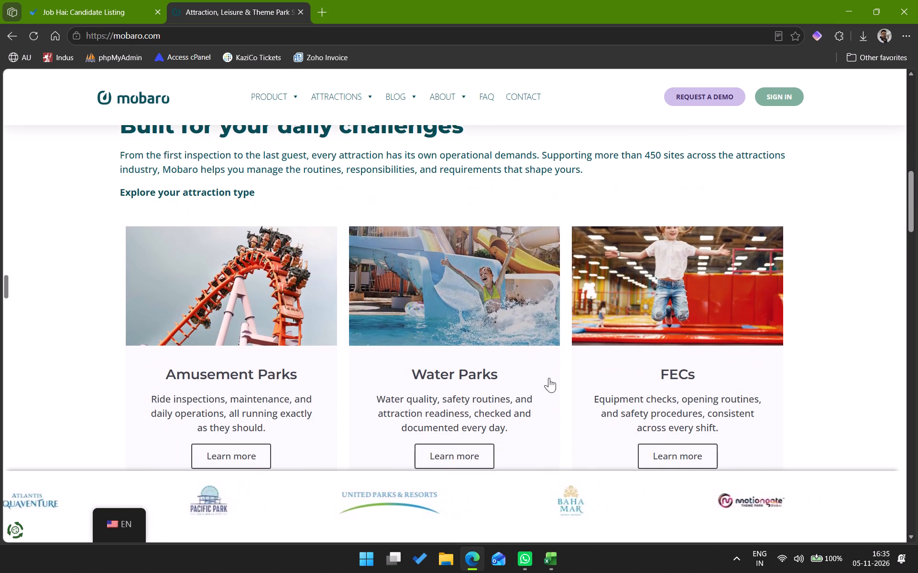
pyautogui.scroll(-3, 837, 278)
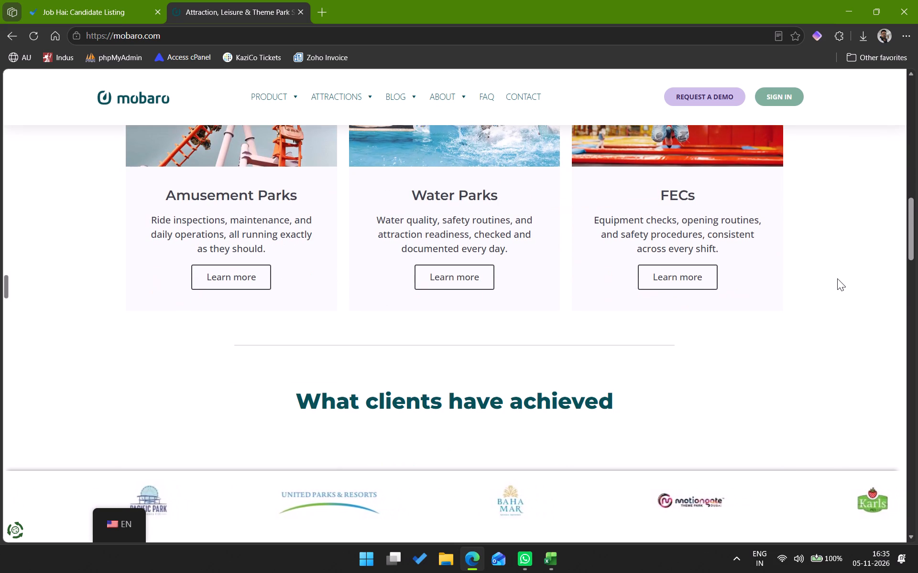
pyautogui.scroll(2, 837, 278)
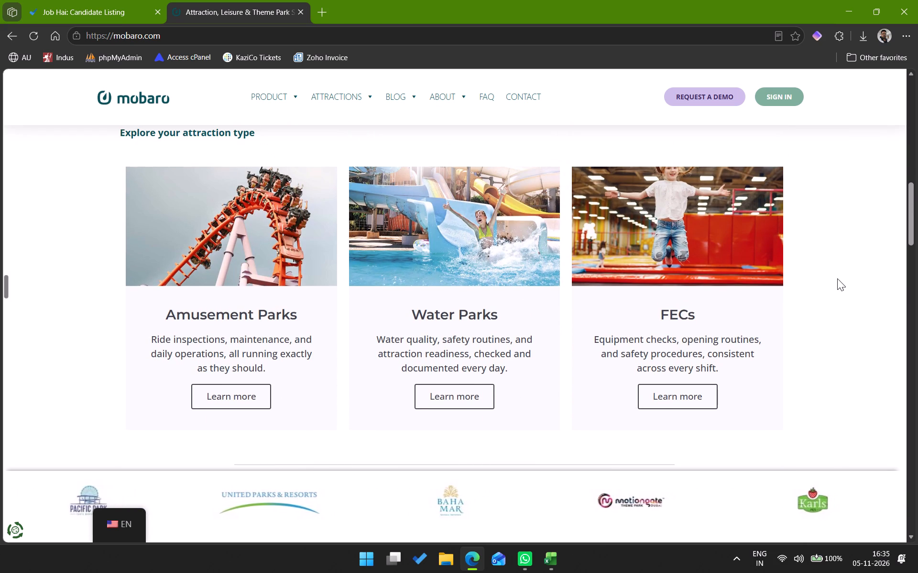
pyautogui.scroll(-5, 838, 277)
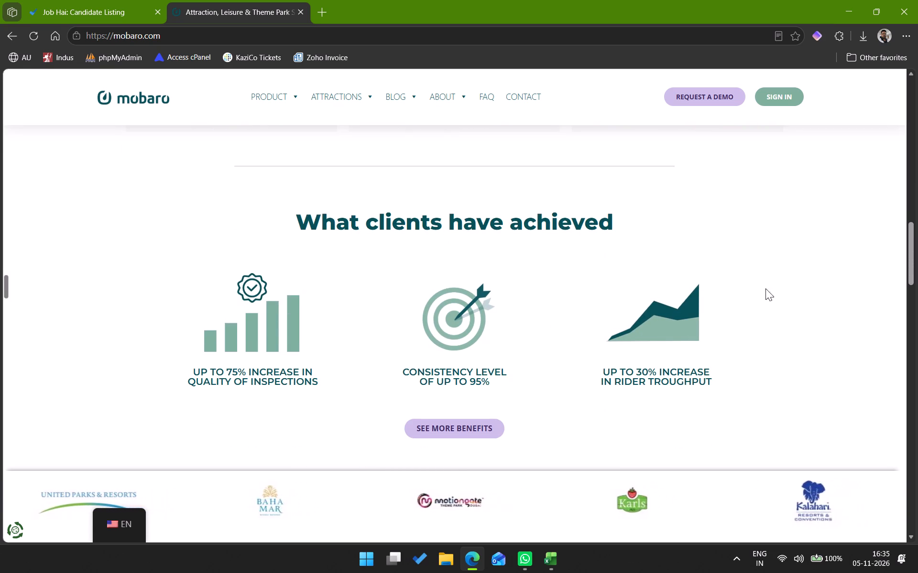
pyautogui.scroll(-7, 739, 292)
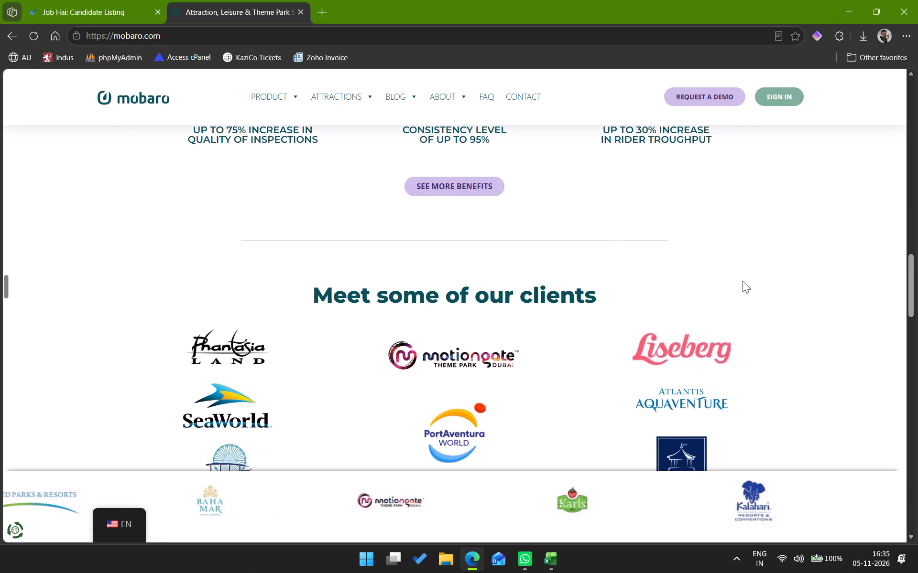
pyautogui.scroll(-6, 743, 281)
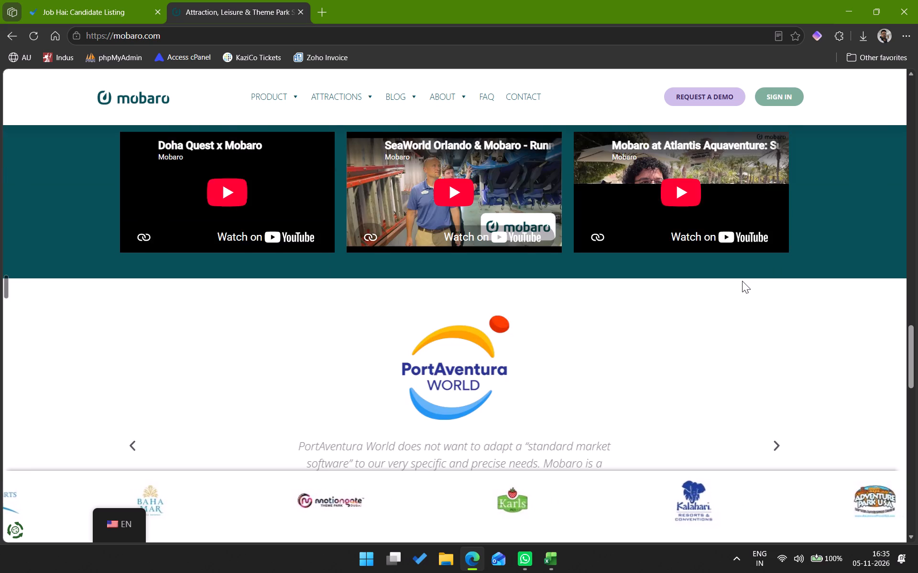
pyautogui.scroll(-2, 741, 283)
pyautogui.scroll(5, 739, 290)
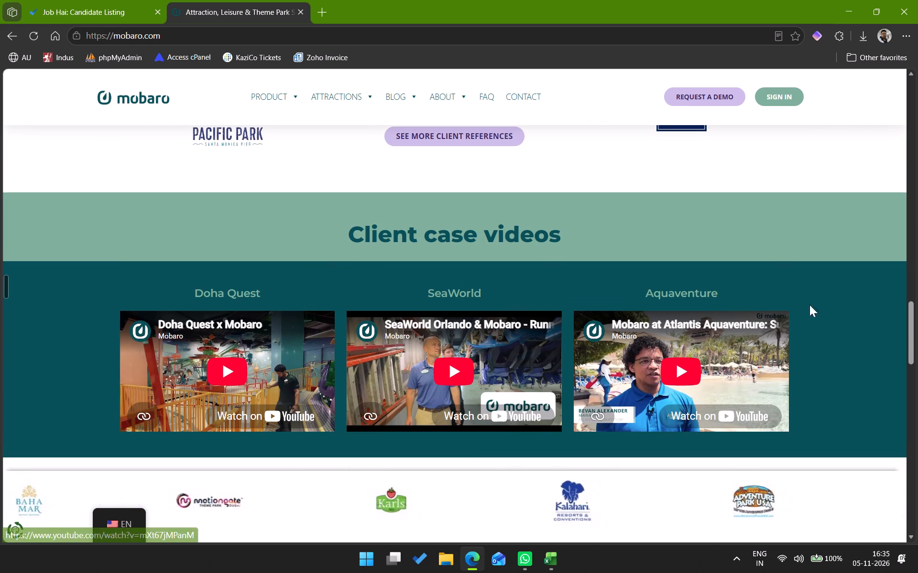
pyautogui.scroll(-16, 870, 274)
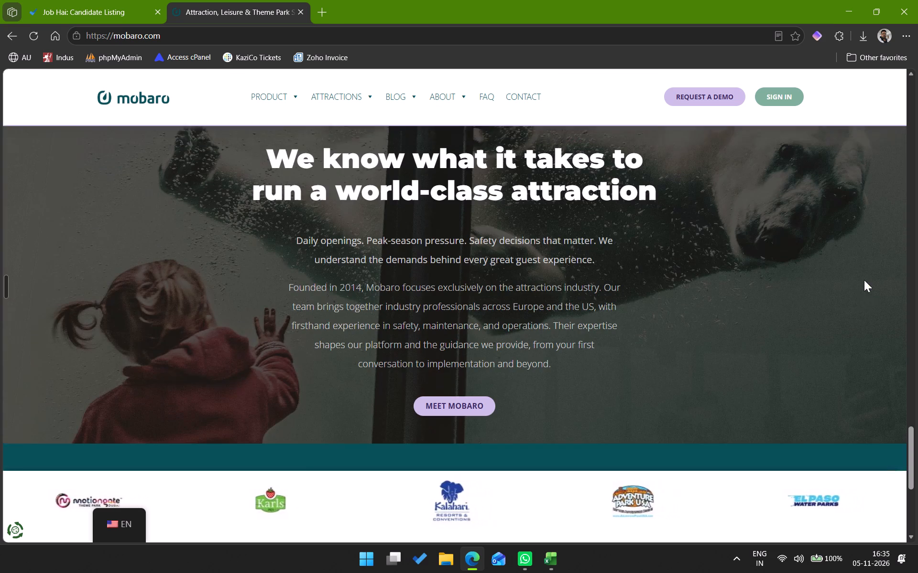
# Open Mobaro's product page and look over the web app section, dismissing the testimonial pop-up.
pyautogui.click(290, 103)
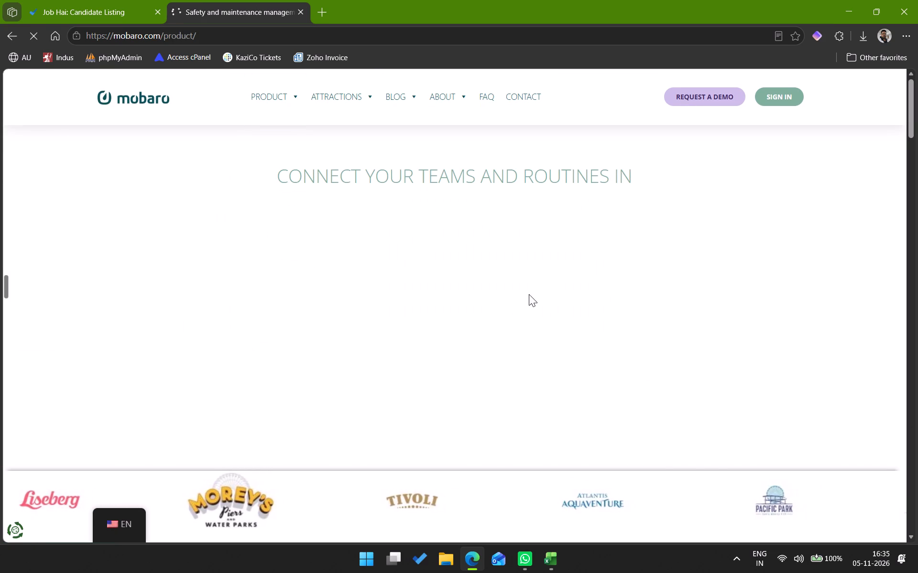
pyautogui.scroll(-11, 539, 294)
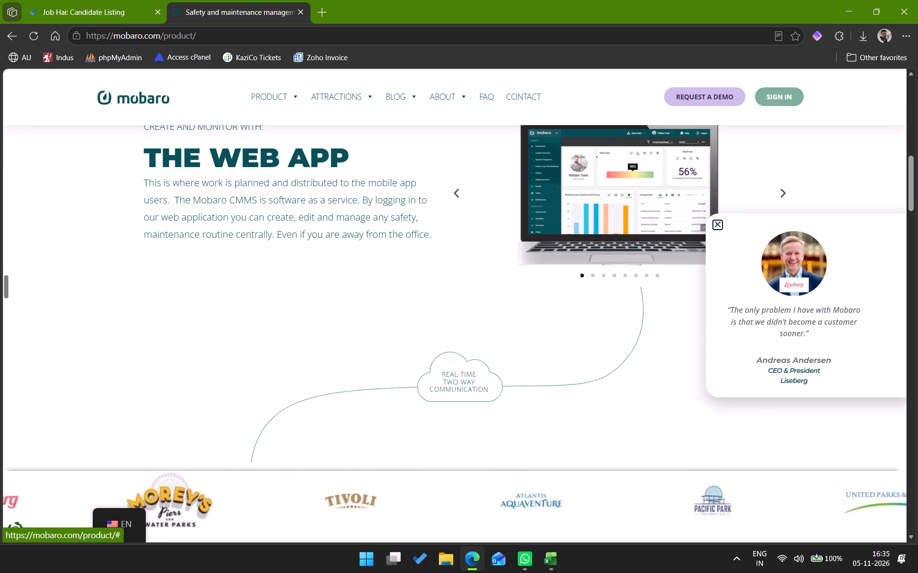
pyautogui.click(718, 225)
pyautogui.scroll(10, 658, 247)
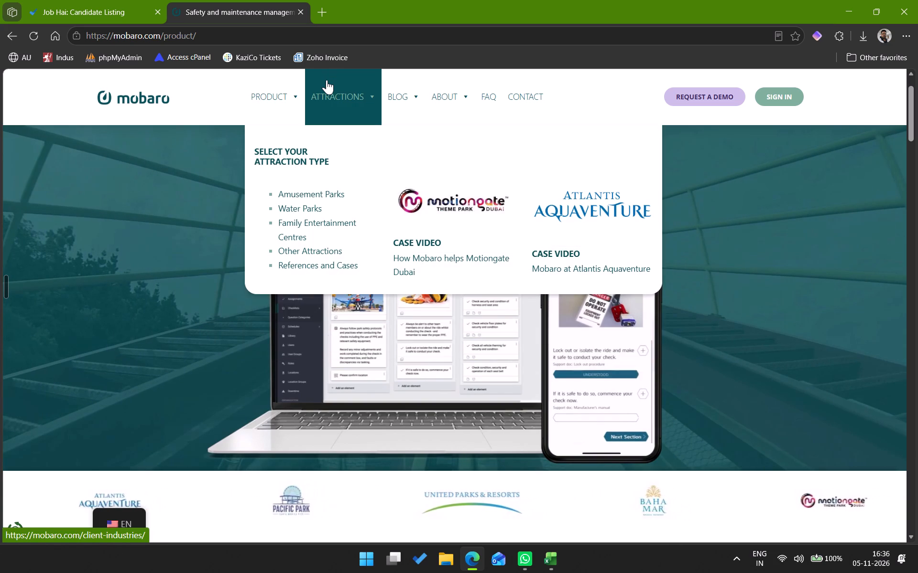
# Open Mobaro's Water Parks page and read the list of areas covered under "How we can help your waterpark".
pyautogui.click(304, 210)
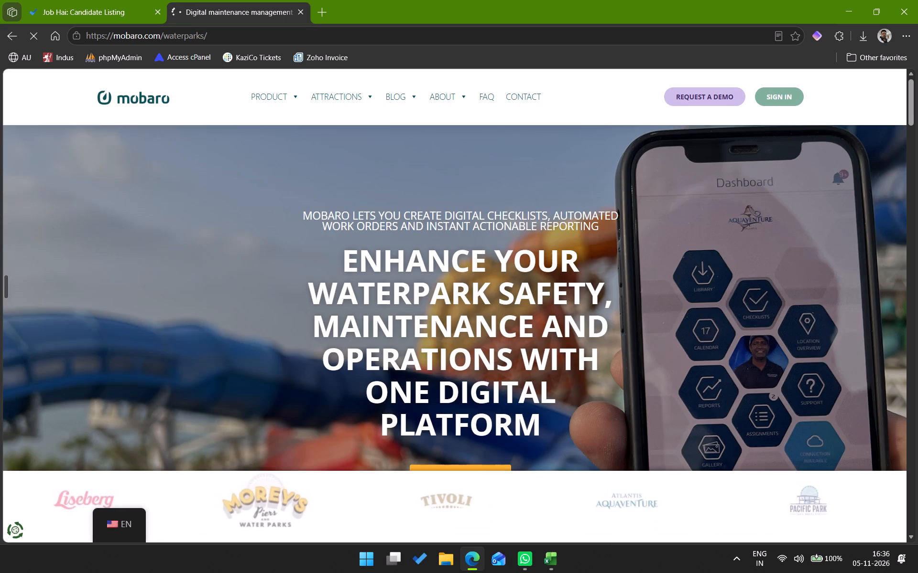
pyautogui.scroll(-8, 593, 265)
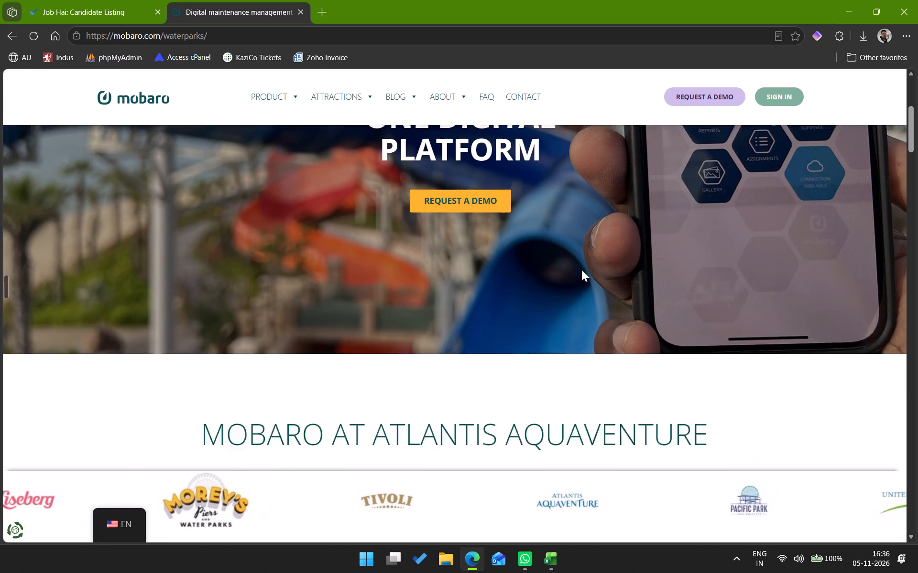
pyautogui.scroll(-5, 297, 219)
pyautogui.scroll(-4, 347, 258)
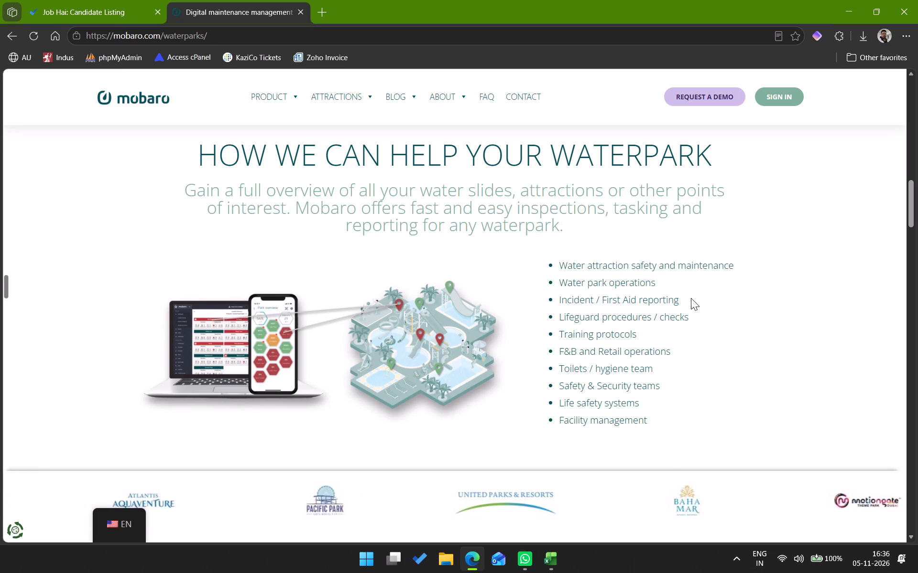
pyautogui.scroll(-2, 697, 299)
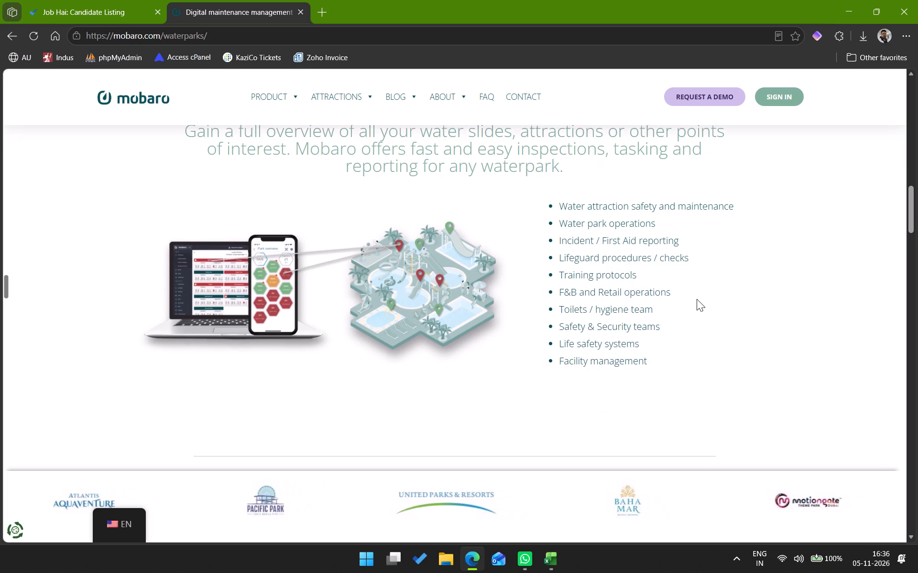
pyautogui.scroll(3, 697, 298)
pyautogui.scroll(-2, 688, 301)
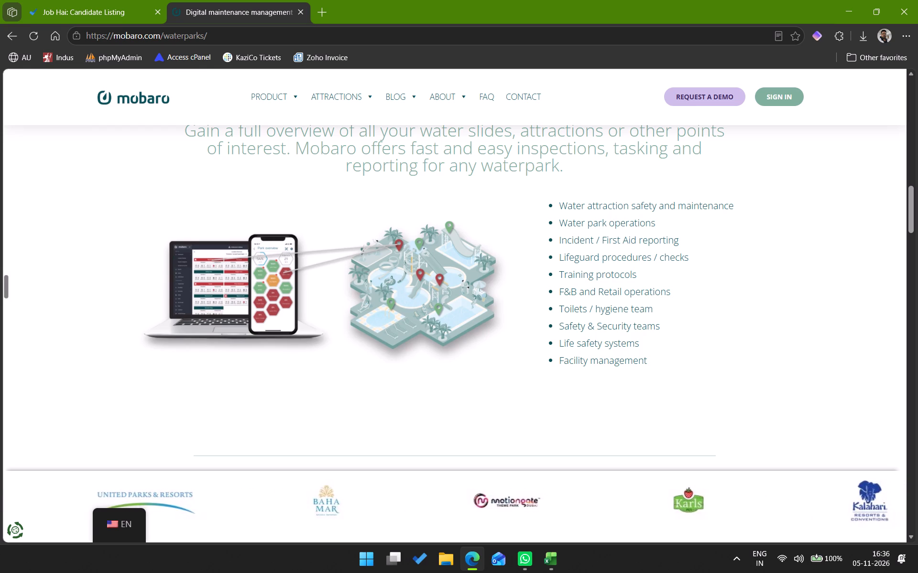
pyautogui.moveTo(574, 203); pyautogui.dragTo(745, 205)
pyautogui.moveTo(570, 232); pyautogui.dragTo(682, 231)
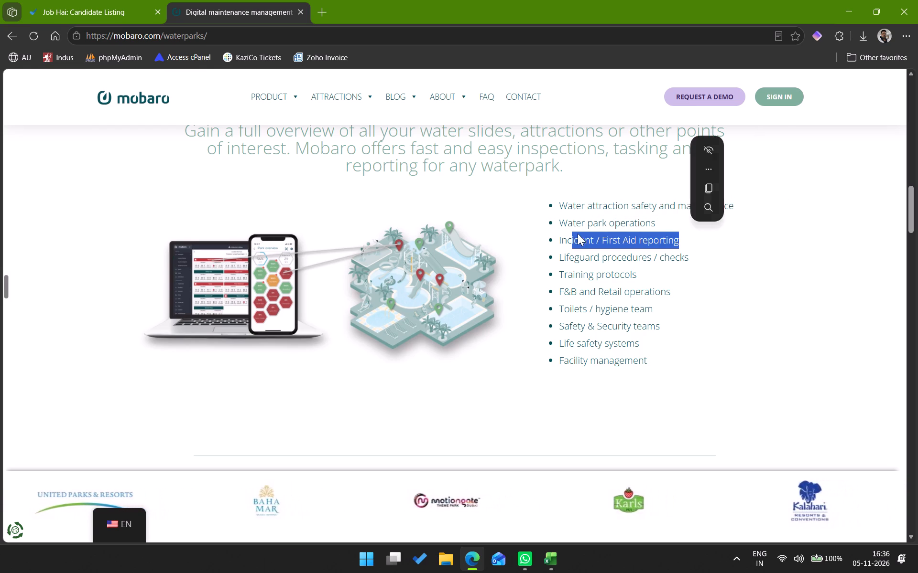
pyautogui.click(578, 233)
pyautogui.moveTo(568, 258); pyautogui.dragTo(668, 258)
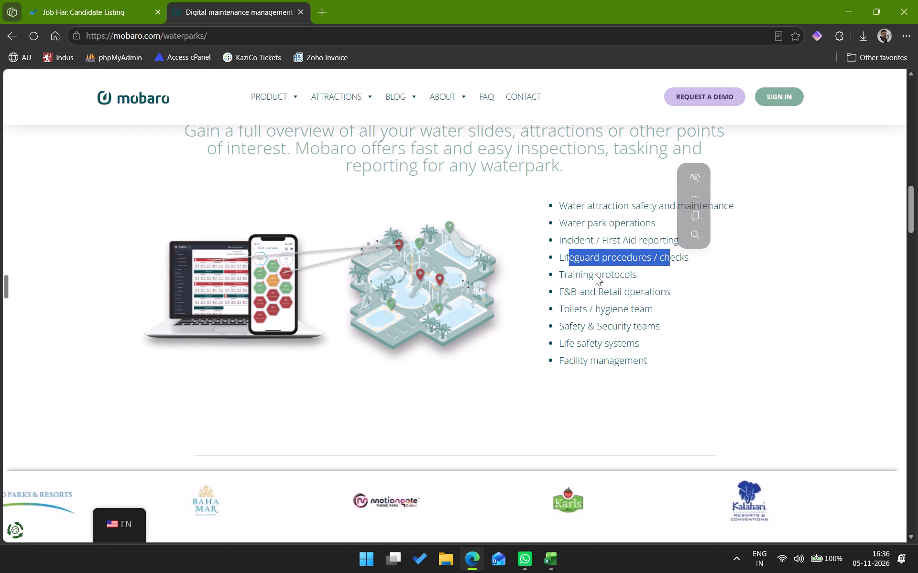
pyautogui.moveTo(589, 271); pyautogui.dragTo(644, 271)
pyautogui.moveTo(568, 288); pyautogui.dragTo(643, 294)
pyautogui.moveTo(572, 310); pyautogui.dragTo(660, 313)
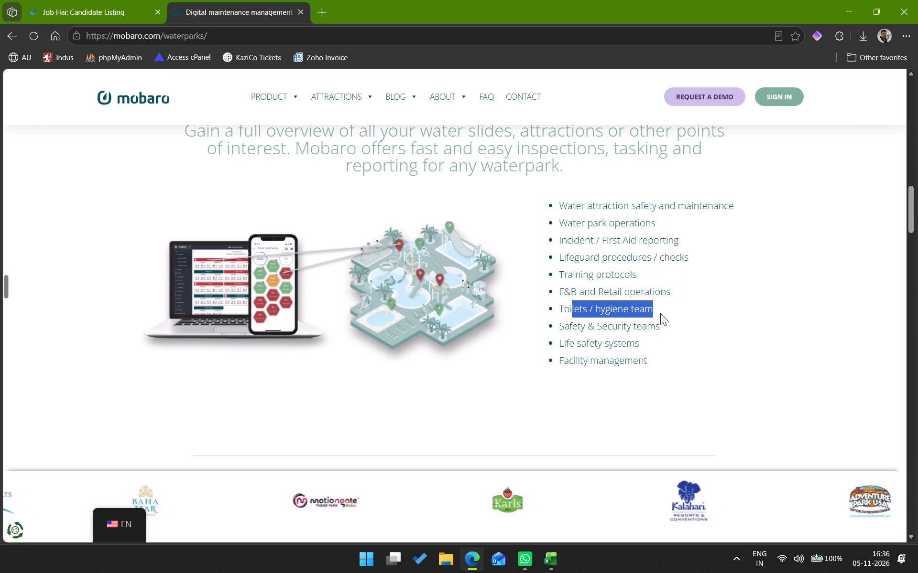
pyautogui.moveTo(568, 330); pyautogui.dragTo(663, 330)
pyautogui.click(682, 355)
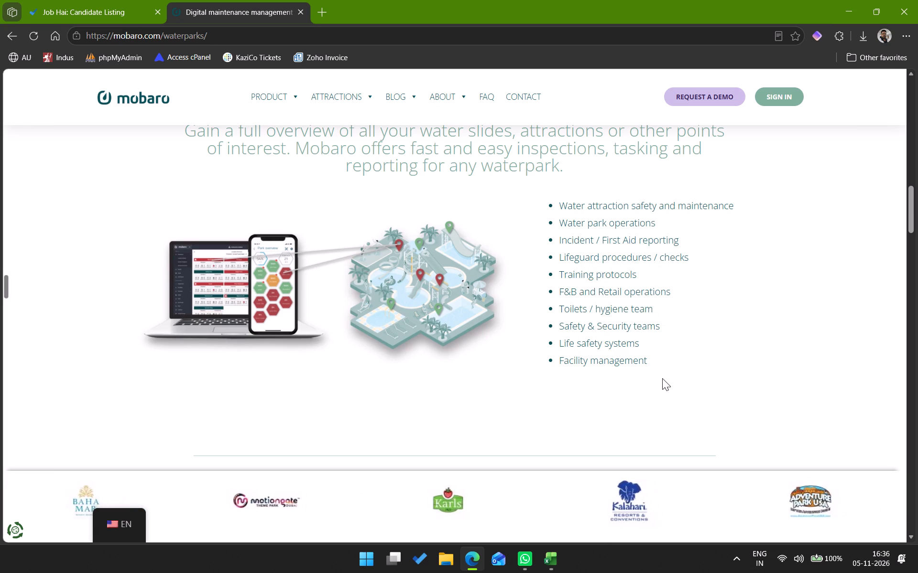
# Look over the testimonials and benefits sections of the Water Parks page.
pyautogui.scroll(-6, 647, 378)
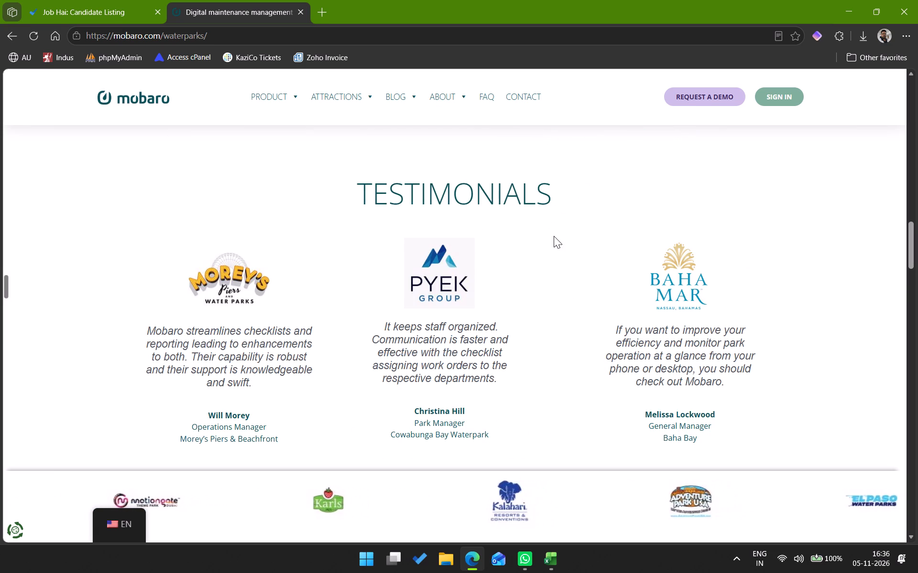
pyautogui.scroll(-7, 582, 318)
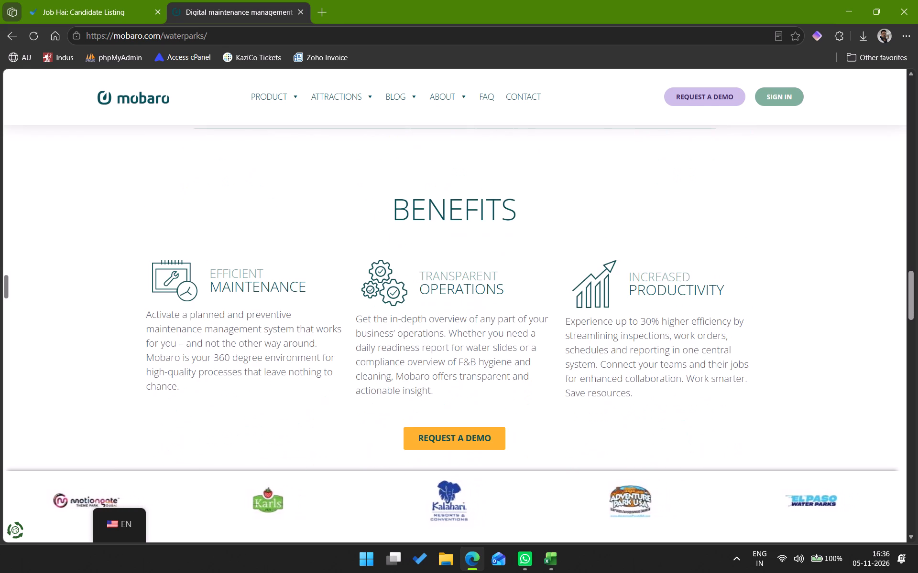
pyautogui.scroll(-9, 576, 318)
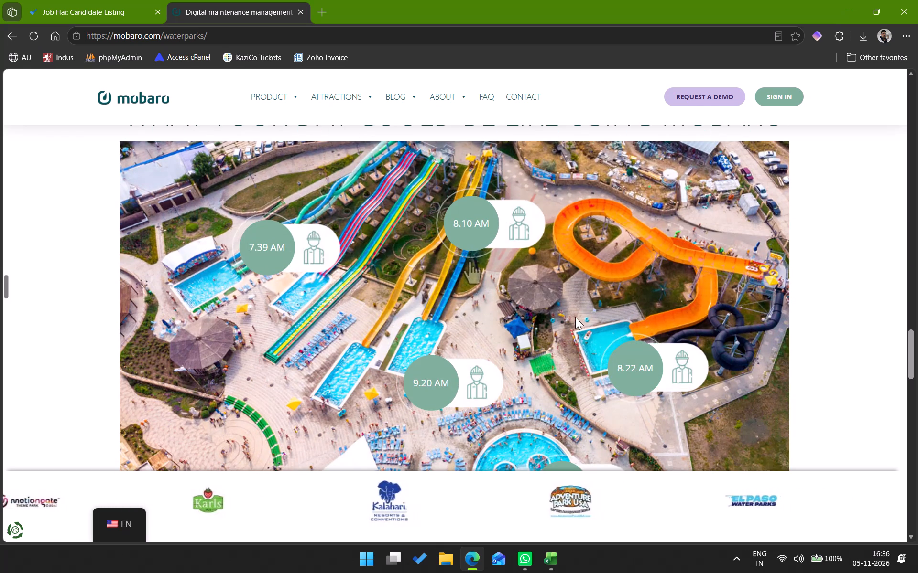
# Examine the timed inspection markers on the waterpark day illustration, from 7.39 AM through 9.36 AM.
pyautogui.scroll(2, 575, 317)
pyautogui.scroll(-3, 575, 317)
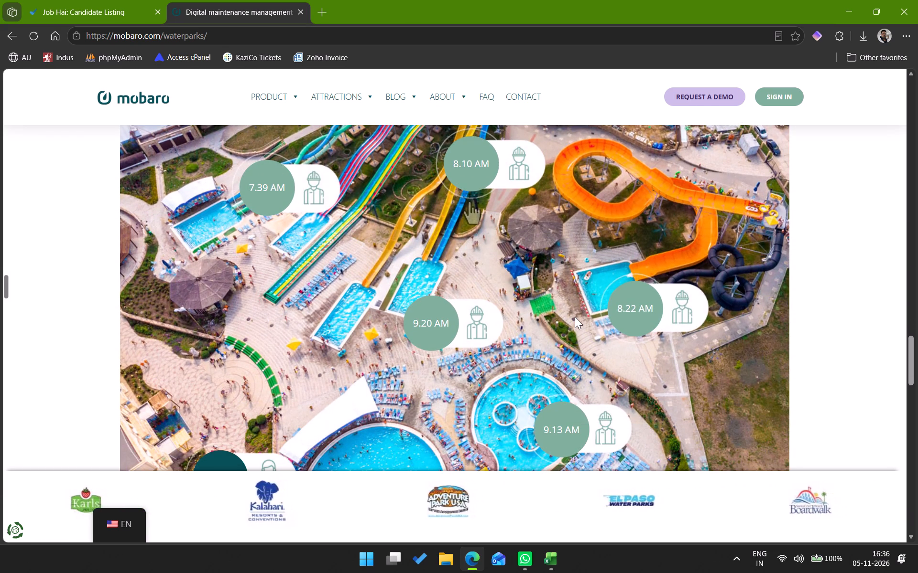
pyautogui.scroll(-3, 575, 317)
pyautogui.scroll(4, 575, 317)
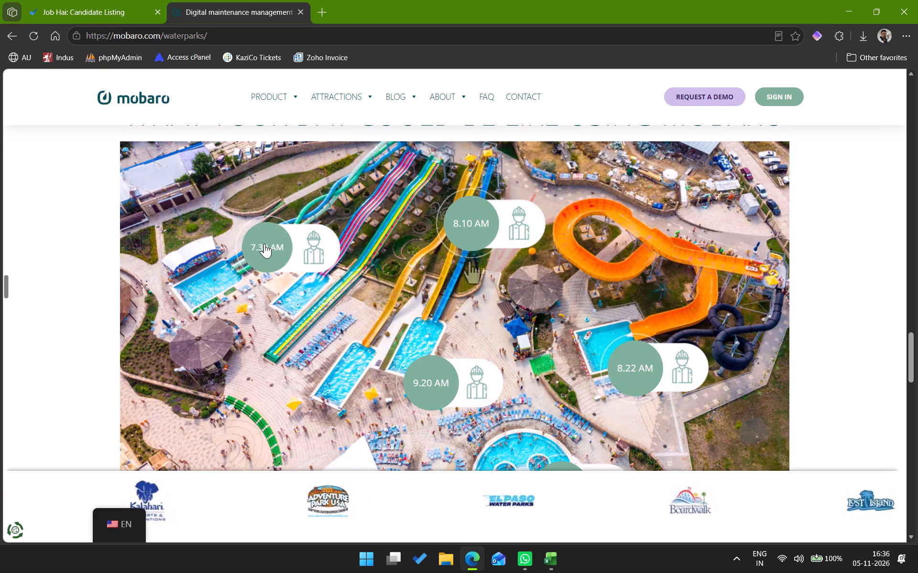
pyautogui.click(264, 244)
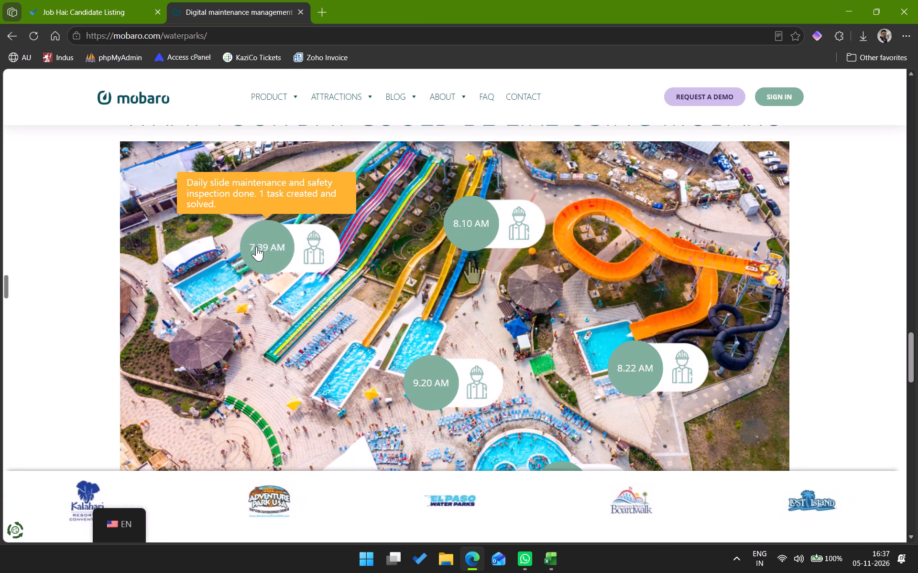
pyautogui.click(498, 235)
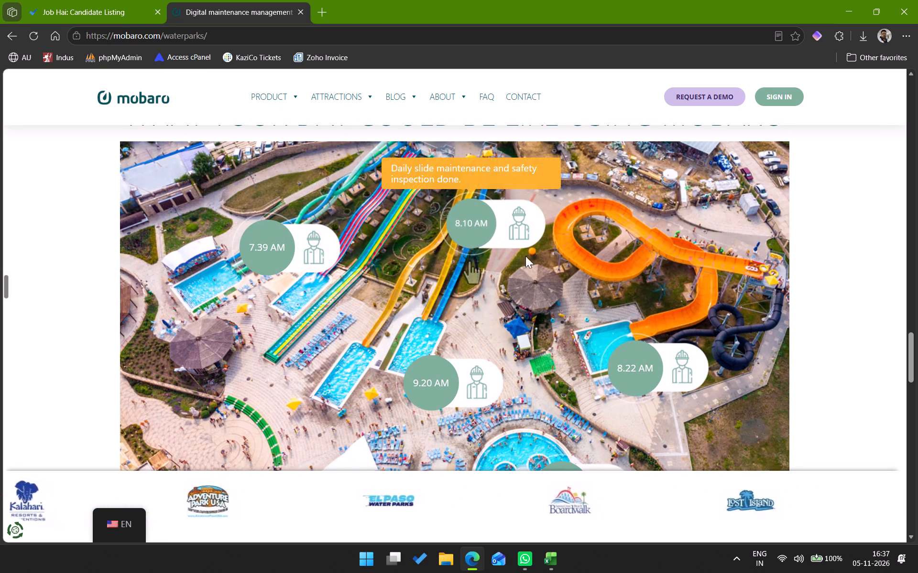
pyautogui.click(613, 354)
pyautogui.click(455, 383)
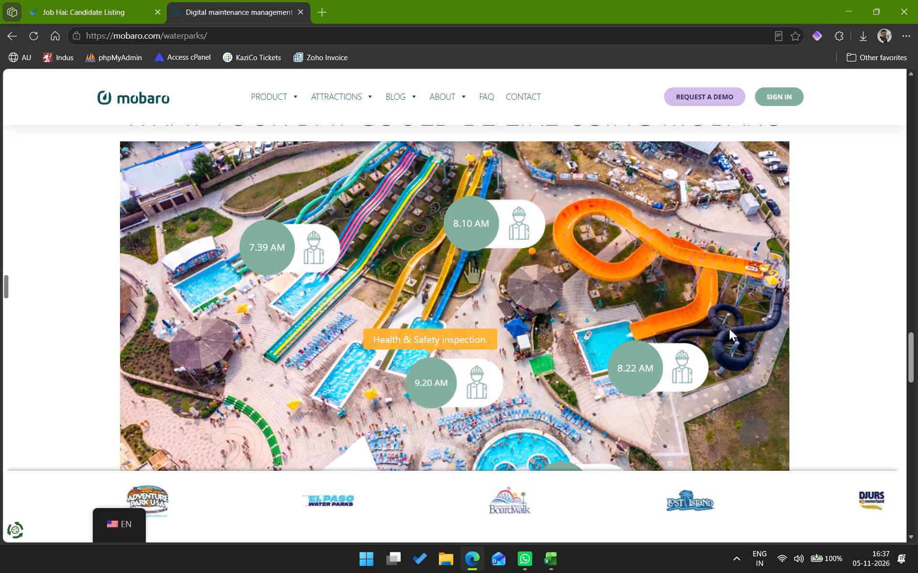
pyautogui.scroll(-4, 693, 328)
pyautogui.click(561, 246)
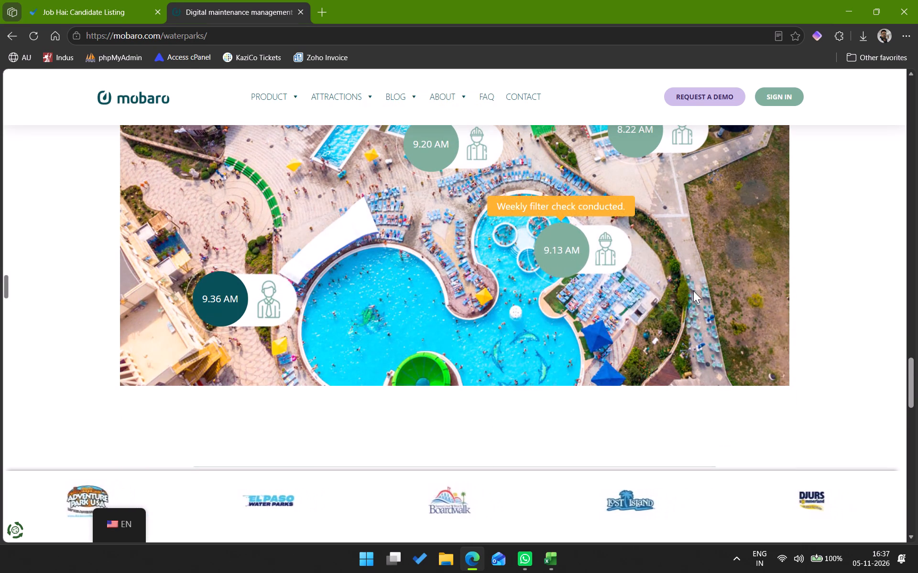
pyautogui.click(230, 295)
pyautogui.scroll(-4, 374, 310)
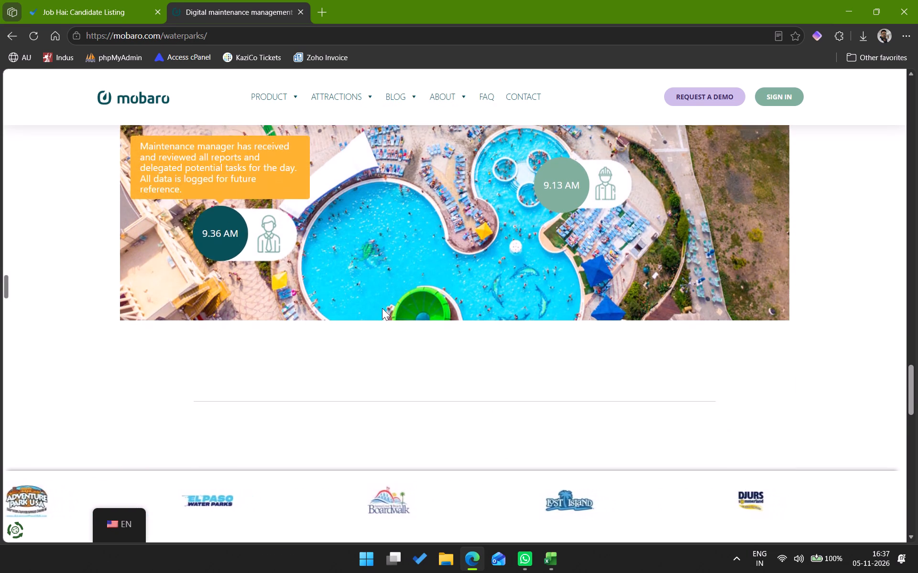
# Review the waterpark client logos, industry partners and footer information at the end of the Water Parks page.
pyautogui.scroll(-2, 399, 308)
pyautogui.scroll(-5, 204, 297)
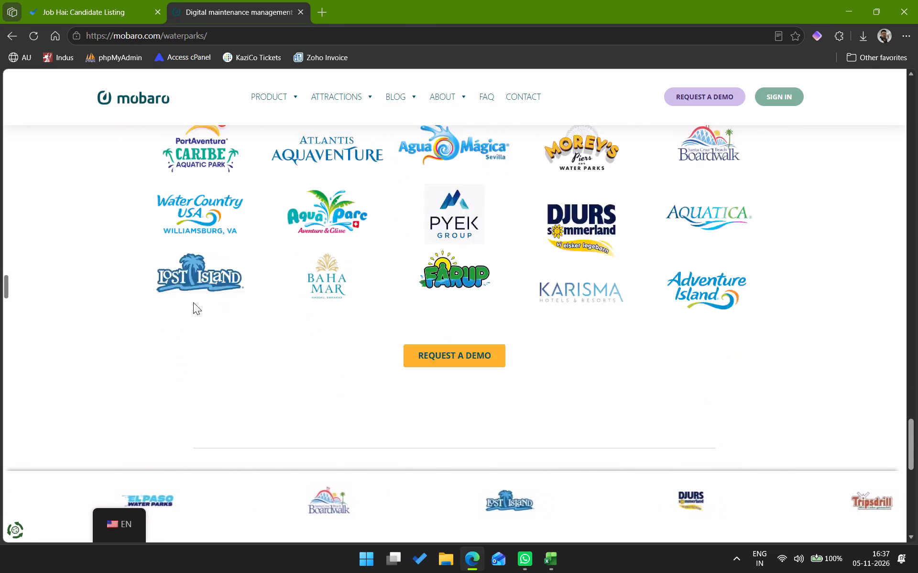
pyautogui.scroll(4, 141, 293)
pyautogui.scroll(-6, 139, 293)
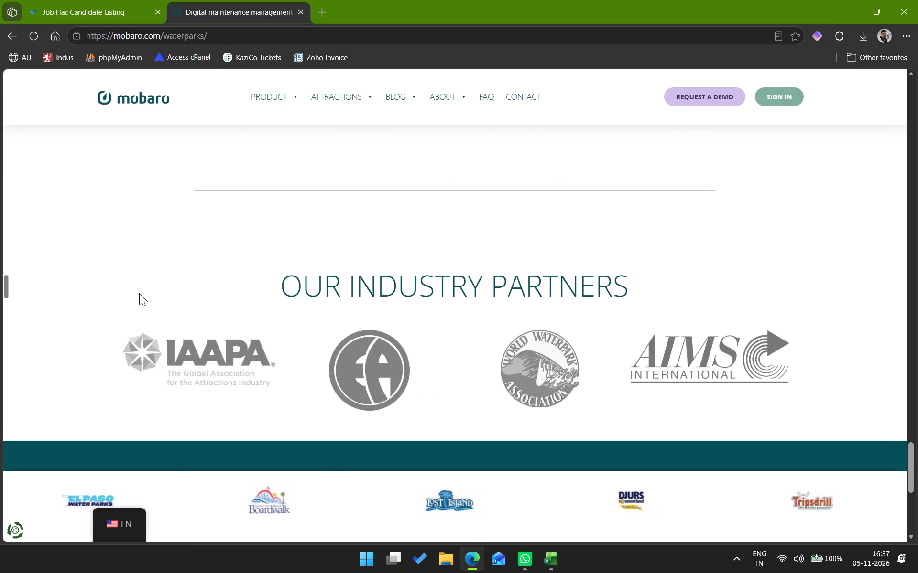
pyautogui.scroll(5, 139, 293)
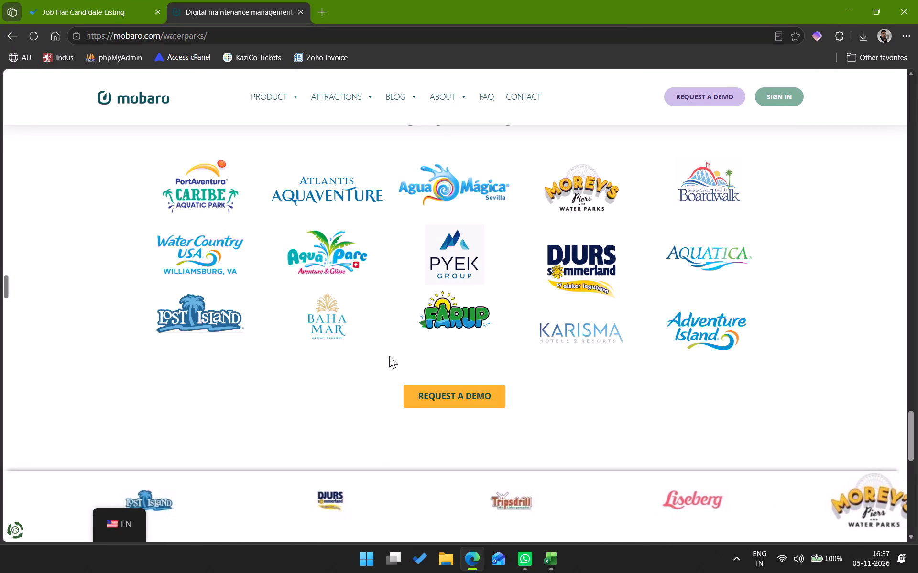
pyautogui.scroll(-5, 389, 356)
pyautogui.scroll(-4, 430, 337)
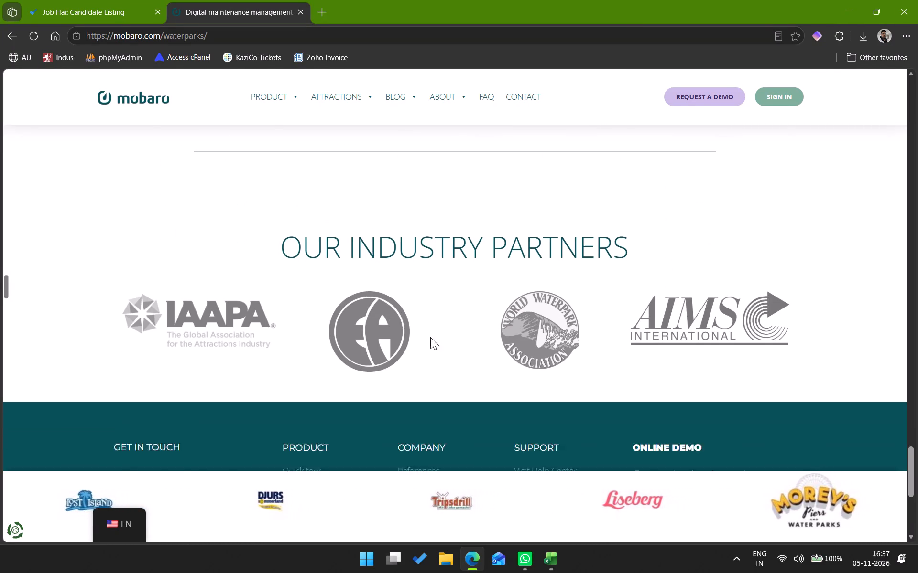
pyautogui.scroll(3, 458, 336)
pyautogui.scroll(-5, 483, 338)
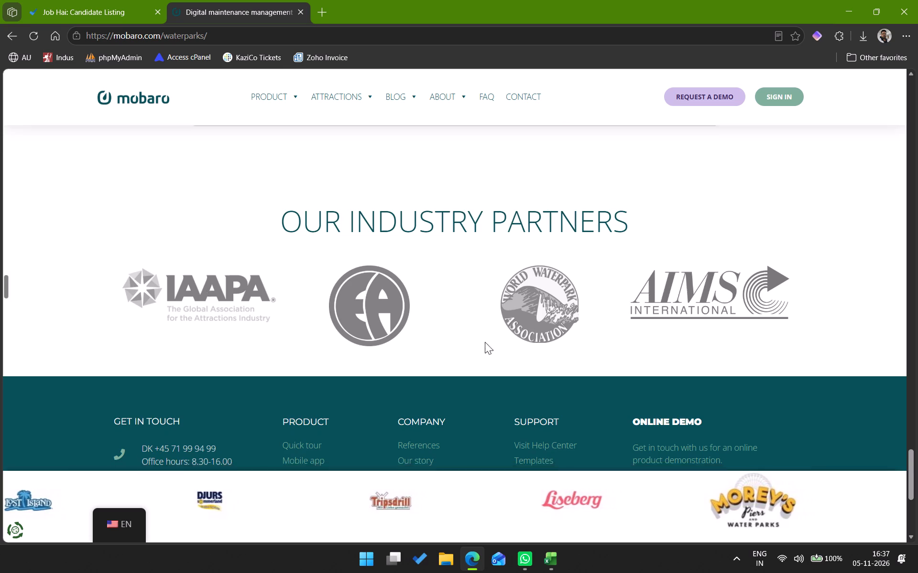
pyautogui.scroll(-3, 485, 342)
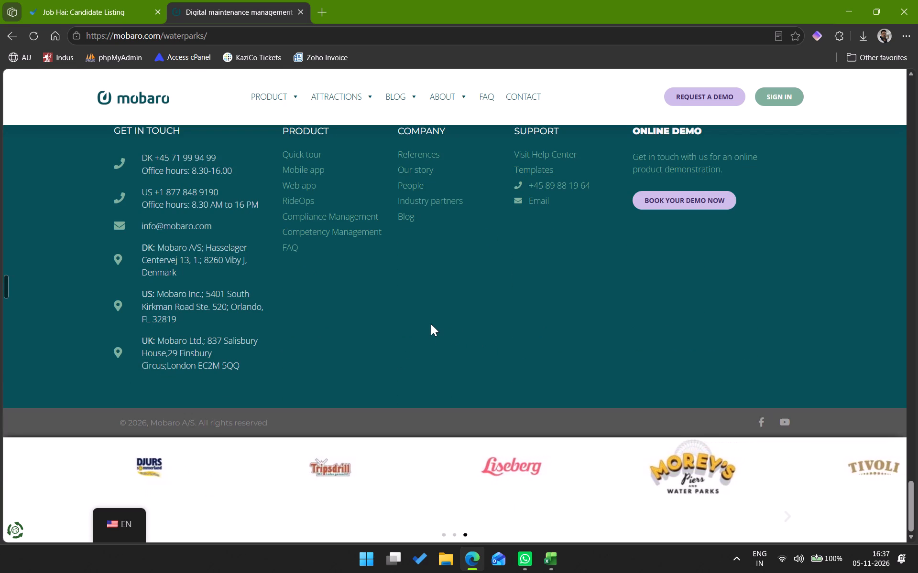
pyautogui.scroll(2, 419, 311)
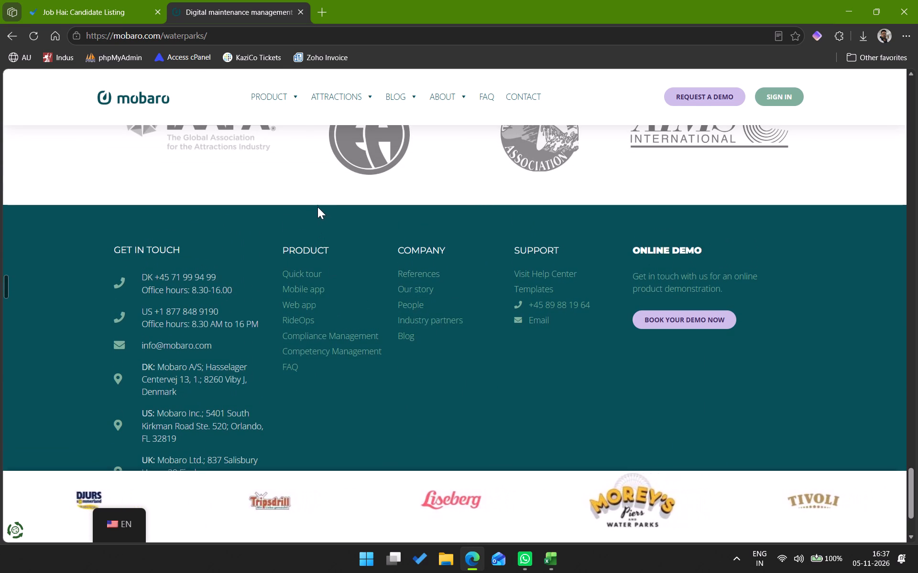
# Close the Mobaro page and switch back to the AMC Ankam workbook in Excel, clearing the pending copy selection.
pyautogui.click(301, 13)
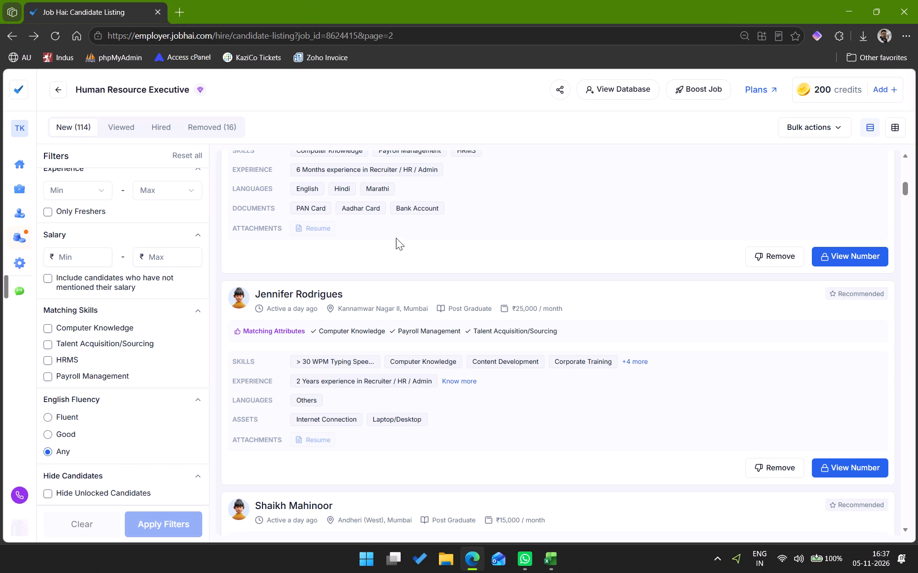
pyautogui.hotkey('alt', 'Tab')
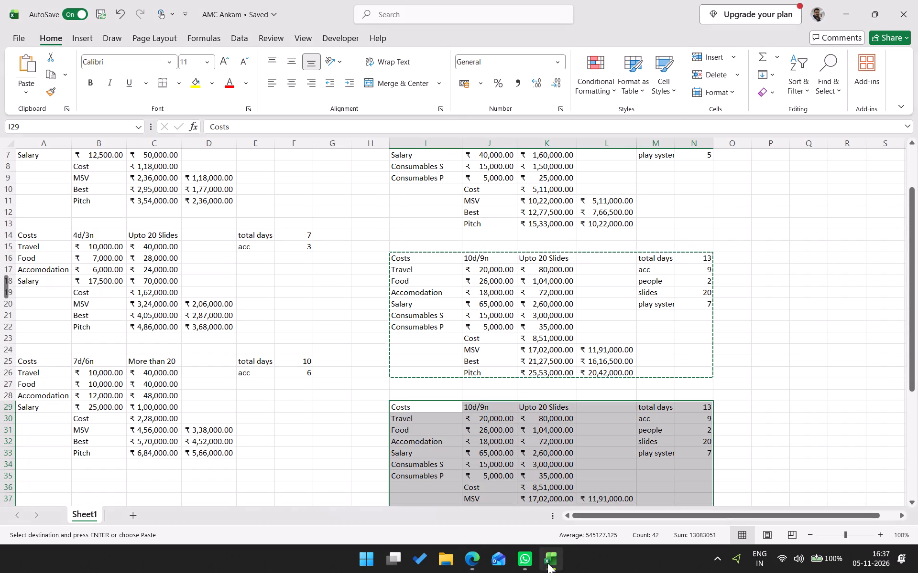
pyautogui.press('Escape')
pyautogui.click(759, 373)
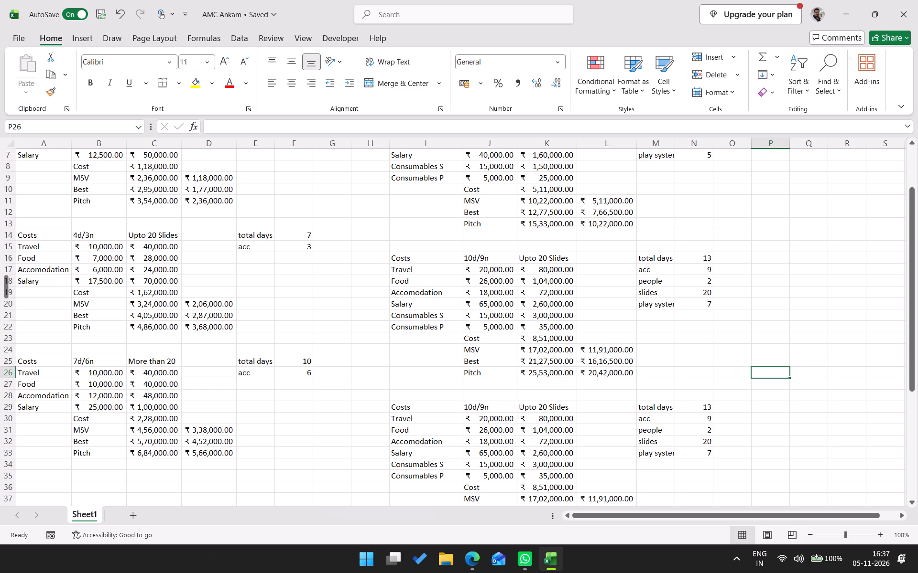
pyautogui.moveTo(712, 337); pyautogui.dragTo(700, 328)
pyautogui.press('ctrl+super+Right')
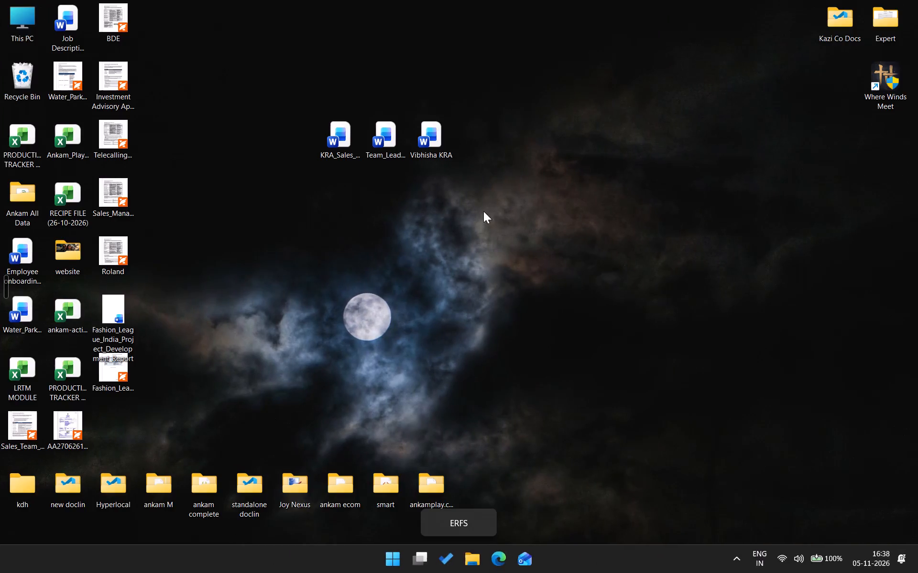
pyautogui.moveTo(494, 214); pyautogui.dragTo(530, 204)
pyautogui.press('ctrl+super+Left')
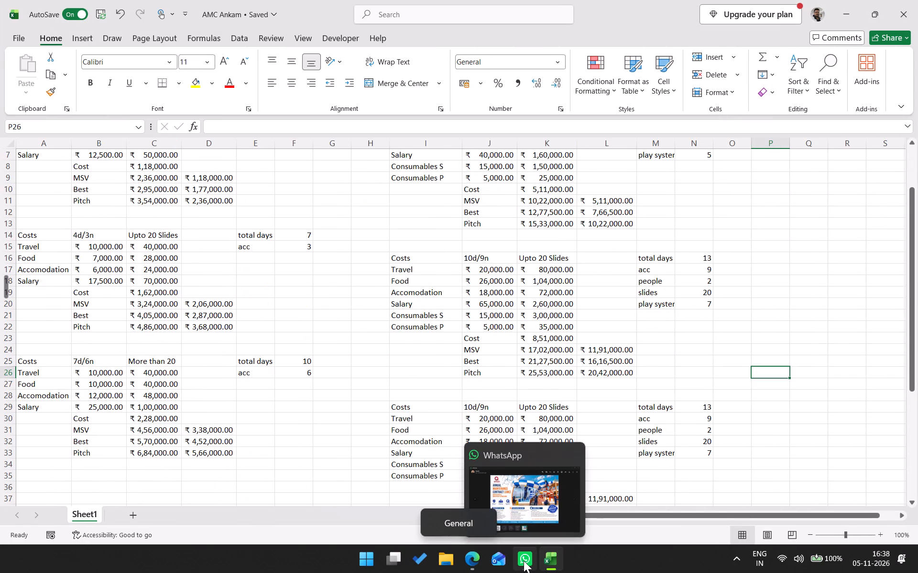
# Copy the "More than 20" label from C25 into K29 as the tier heading of the duplicated Smart Care block.
pyautogui.scroll(-3, 583, 361)
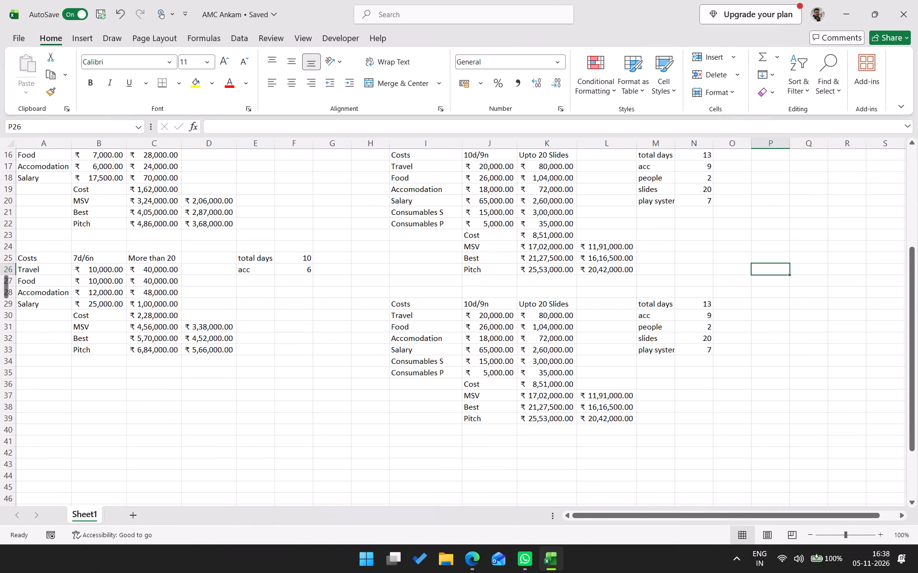
pyautogui.scroll(3, 569, 338)
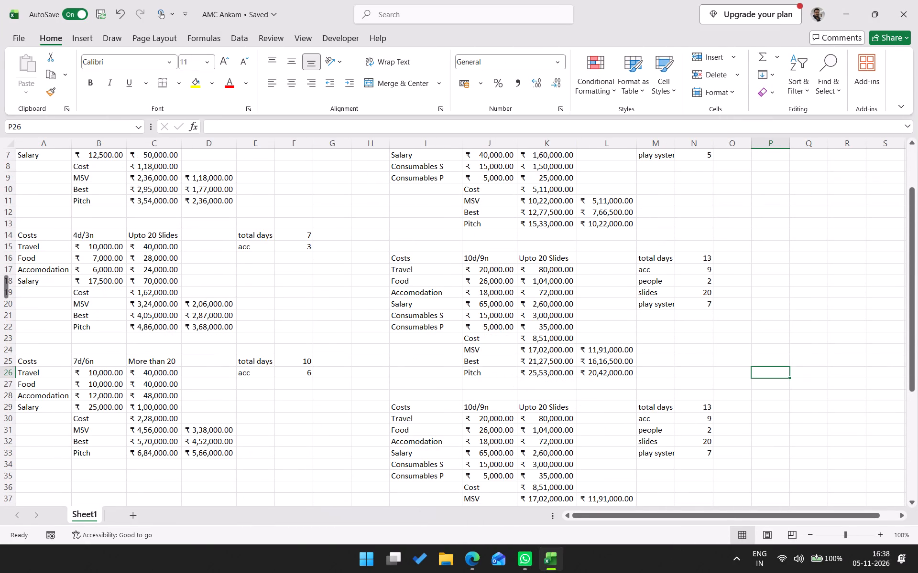
pyautogui.click(168, 362)
pyautogui.hotkey('ctrl', 'c')
pyautogui.hotkey('ctrl', 'v')
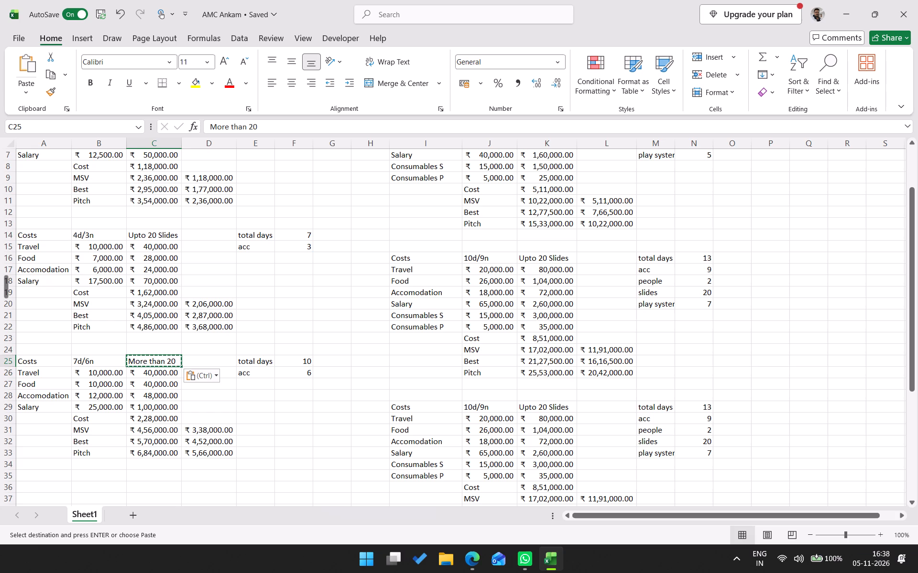
pyautogui.click(543, 409)
pyautogui.hotkey('ctrl', 'v')
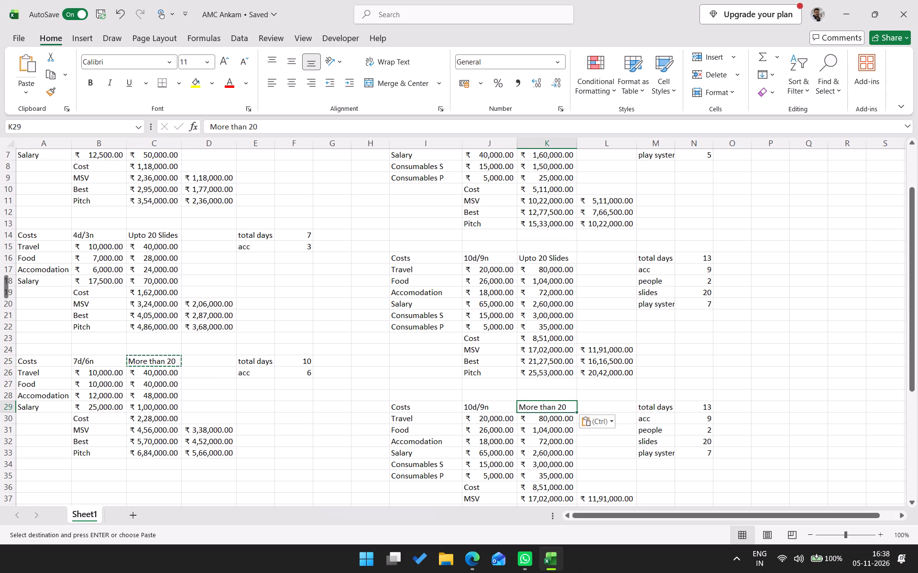
pyautogui.press('Escape')
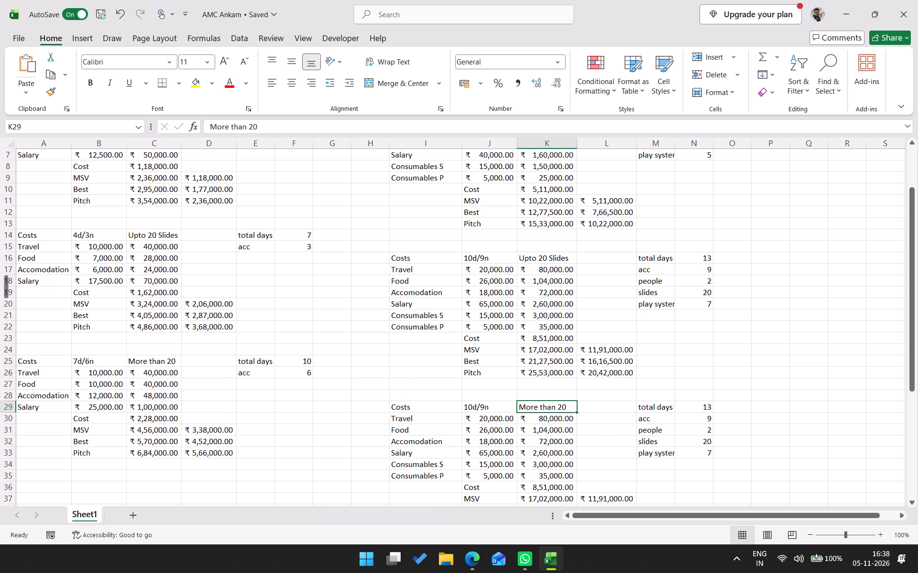
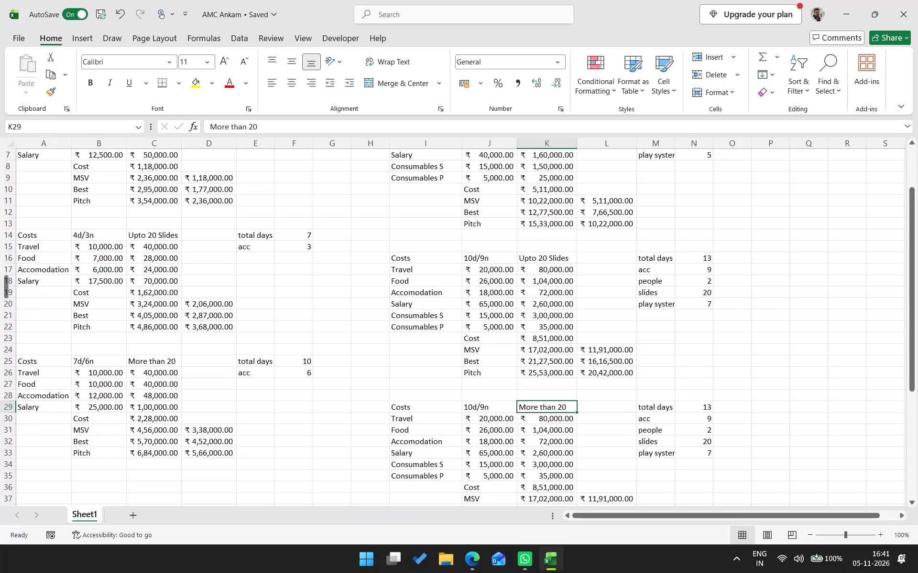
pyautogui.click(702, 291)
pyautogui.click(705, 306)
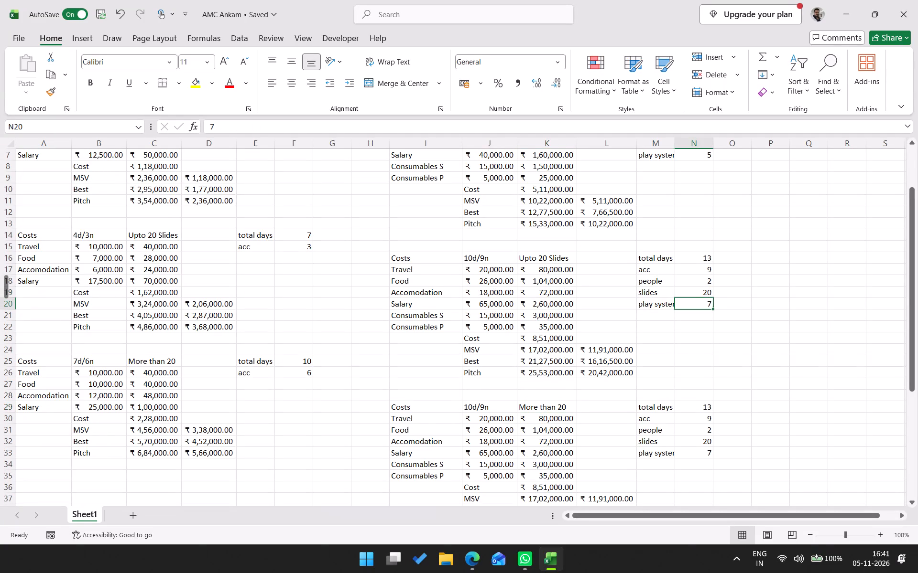
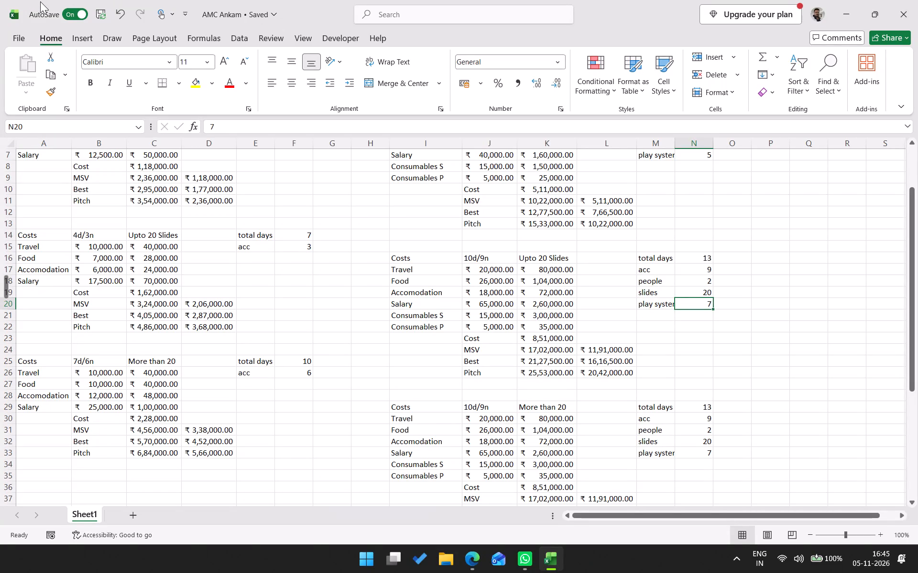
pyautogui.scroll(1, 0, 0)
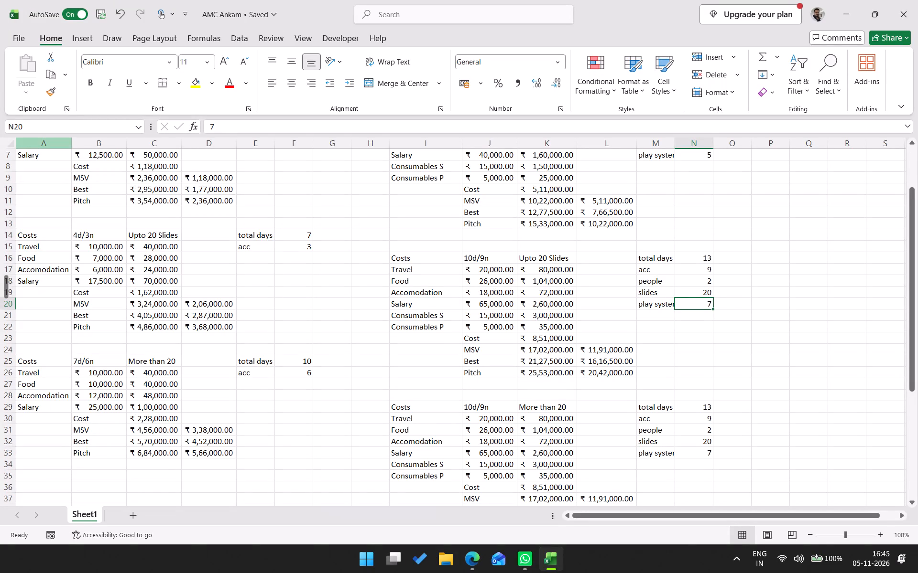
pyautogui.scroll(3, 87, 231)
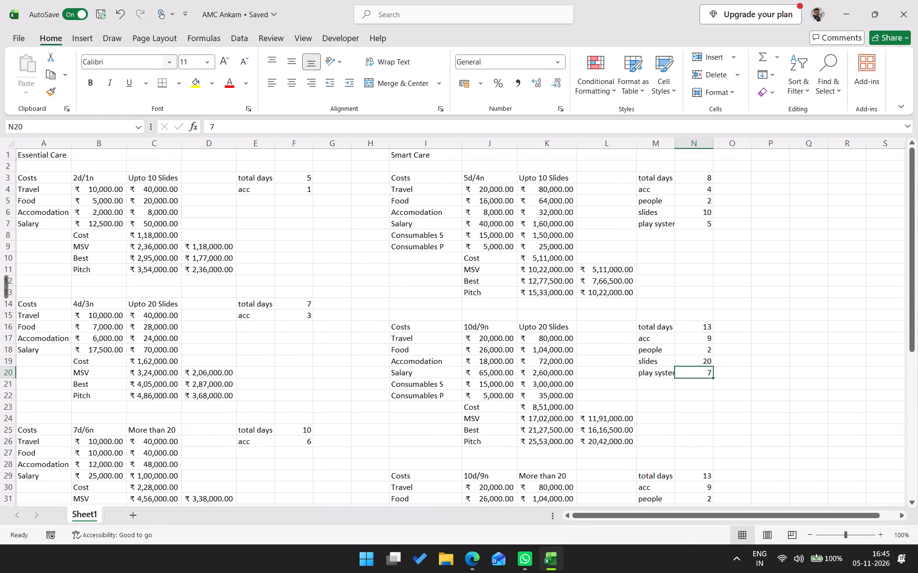
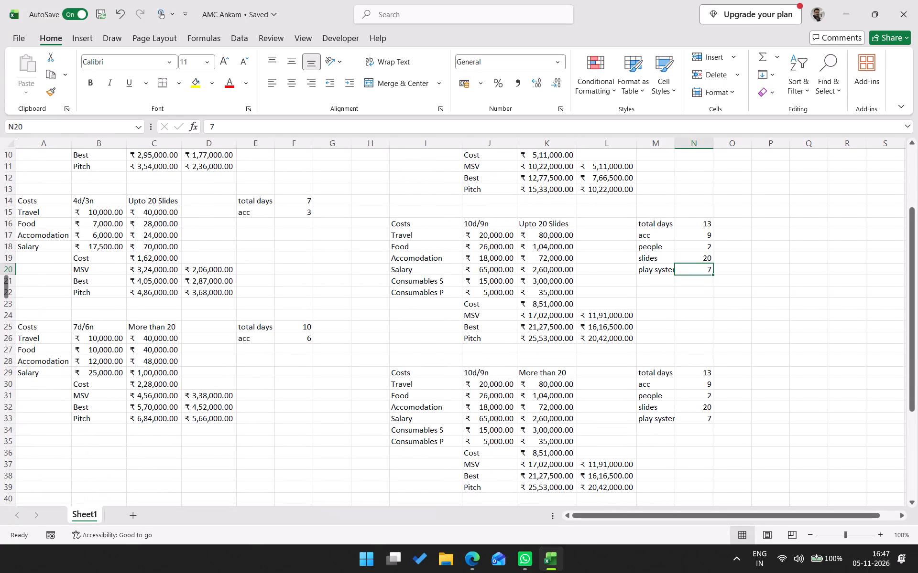
# Change the duration label of the Smart Care More than 20 block to 20d/19n.
pyautogui.doubleClick(471, 371)
pyautogui.click(473, 369)
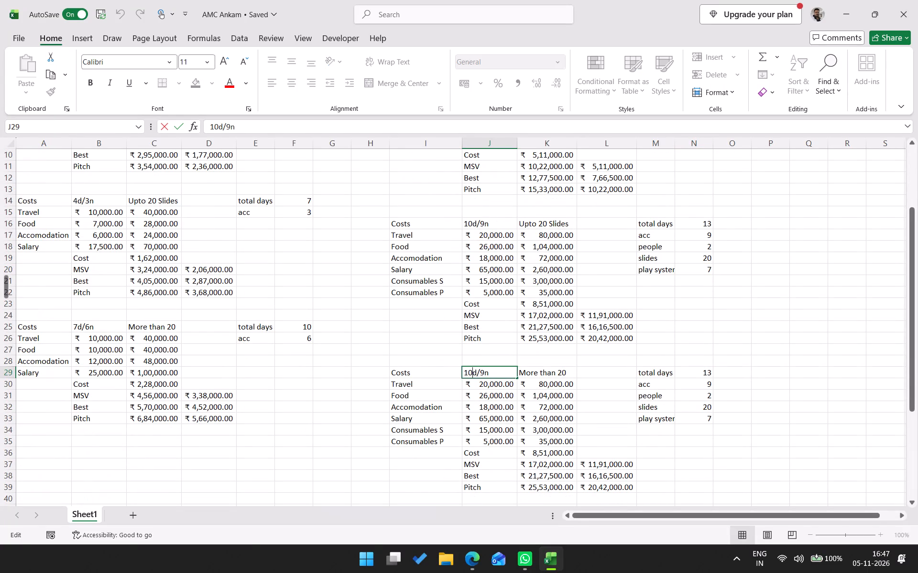
pyautogui.press('Left')
pyautogui.press('BackSpace')
pyautogui.press('2')
pyautogui.press('Right')
pyautogui.press('Right')
pyautogui.press('Right')
pyautogui.press('Right')
pyautogui.press('BackSpace')
pyautogui.write('19')
pyautogui.press('Return')
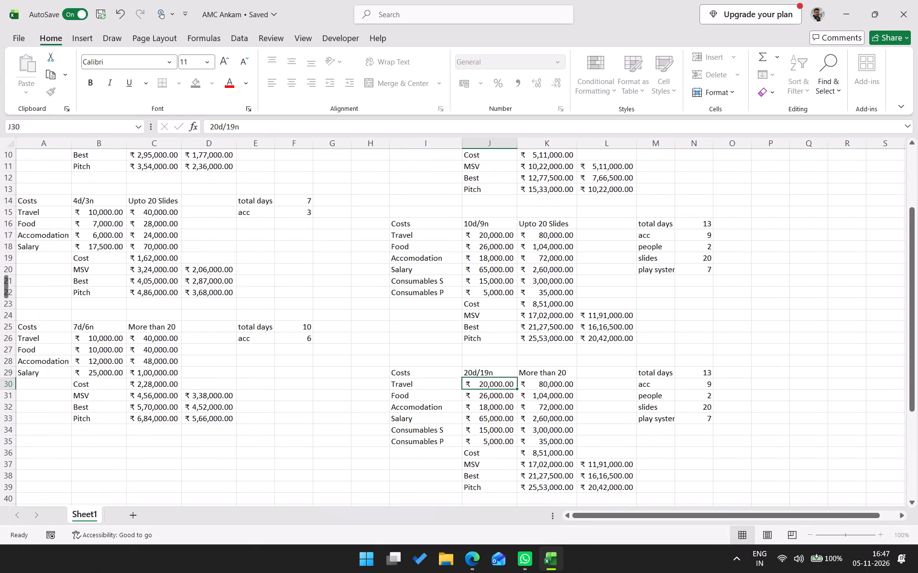
# Set the More than 20 block's inputs to 23 total days, 19 acc, 30 slides and 12 play systems.
pyautogui.click(707, 372)
pyautogui.write('23')
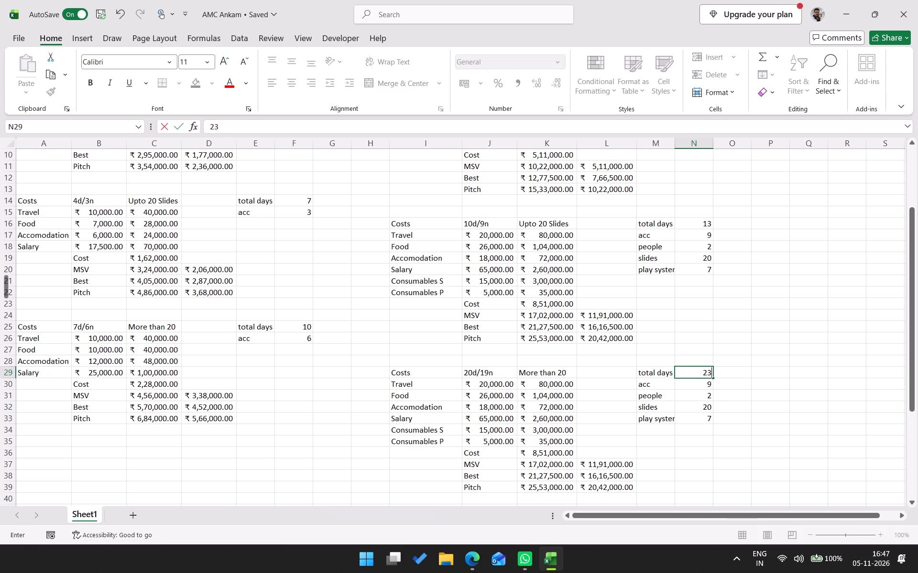
pyautogui.press('Return')
pyautogui.write('19')
pyautogui.press('Return')
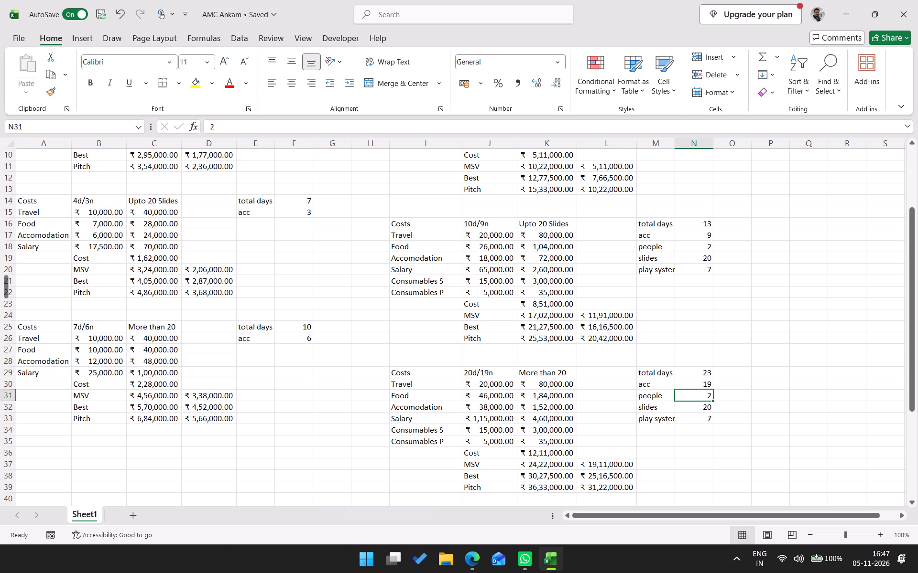
pyautogui.press('Down')
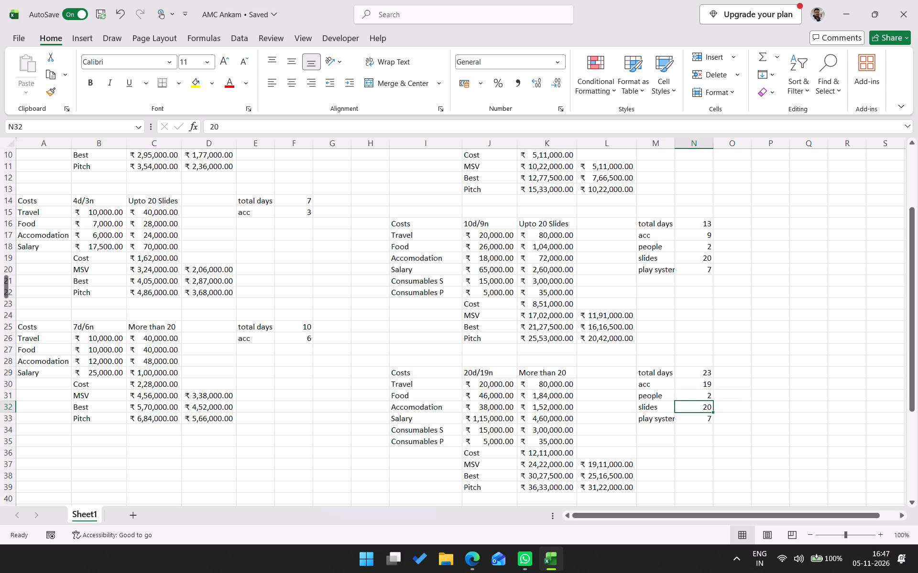
pyautogui.write('30')
pyautogui.press('Return')
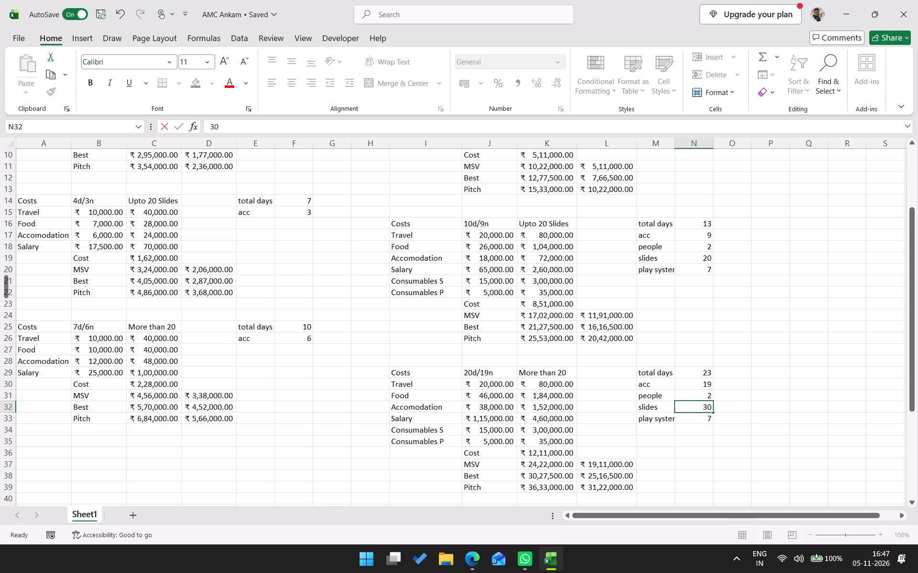
pyautogui.write('12')
pyautogui.press('Return')
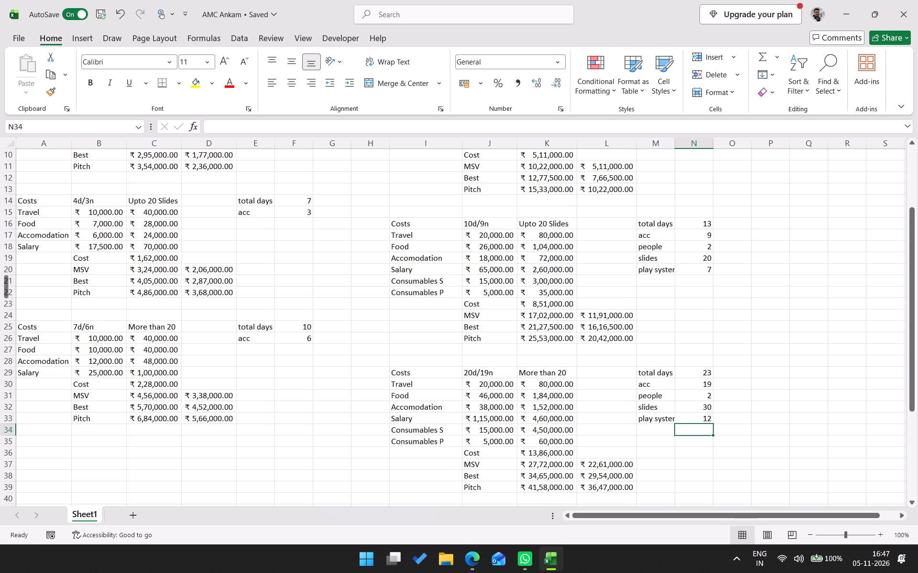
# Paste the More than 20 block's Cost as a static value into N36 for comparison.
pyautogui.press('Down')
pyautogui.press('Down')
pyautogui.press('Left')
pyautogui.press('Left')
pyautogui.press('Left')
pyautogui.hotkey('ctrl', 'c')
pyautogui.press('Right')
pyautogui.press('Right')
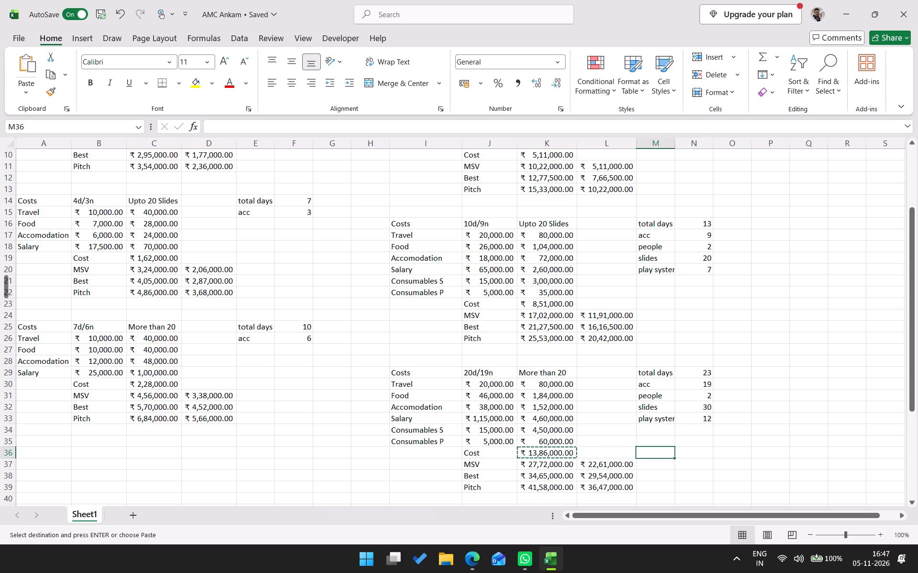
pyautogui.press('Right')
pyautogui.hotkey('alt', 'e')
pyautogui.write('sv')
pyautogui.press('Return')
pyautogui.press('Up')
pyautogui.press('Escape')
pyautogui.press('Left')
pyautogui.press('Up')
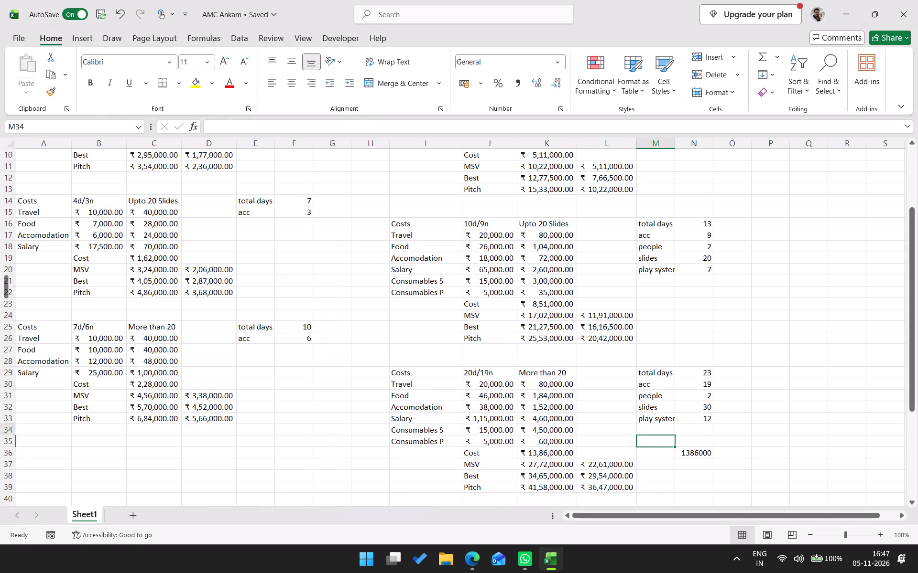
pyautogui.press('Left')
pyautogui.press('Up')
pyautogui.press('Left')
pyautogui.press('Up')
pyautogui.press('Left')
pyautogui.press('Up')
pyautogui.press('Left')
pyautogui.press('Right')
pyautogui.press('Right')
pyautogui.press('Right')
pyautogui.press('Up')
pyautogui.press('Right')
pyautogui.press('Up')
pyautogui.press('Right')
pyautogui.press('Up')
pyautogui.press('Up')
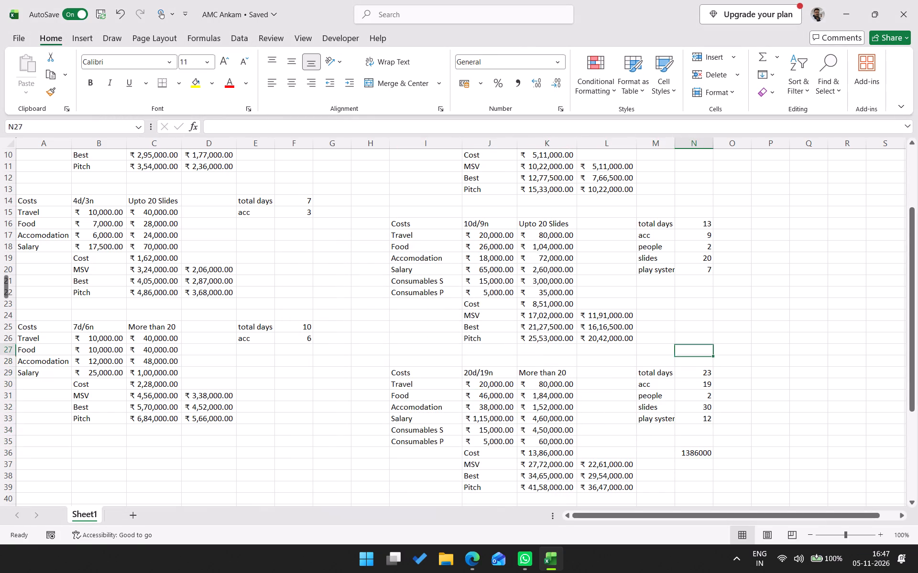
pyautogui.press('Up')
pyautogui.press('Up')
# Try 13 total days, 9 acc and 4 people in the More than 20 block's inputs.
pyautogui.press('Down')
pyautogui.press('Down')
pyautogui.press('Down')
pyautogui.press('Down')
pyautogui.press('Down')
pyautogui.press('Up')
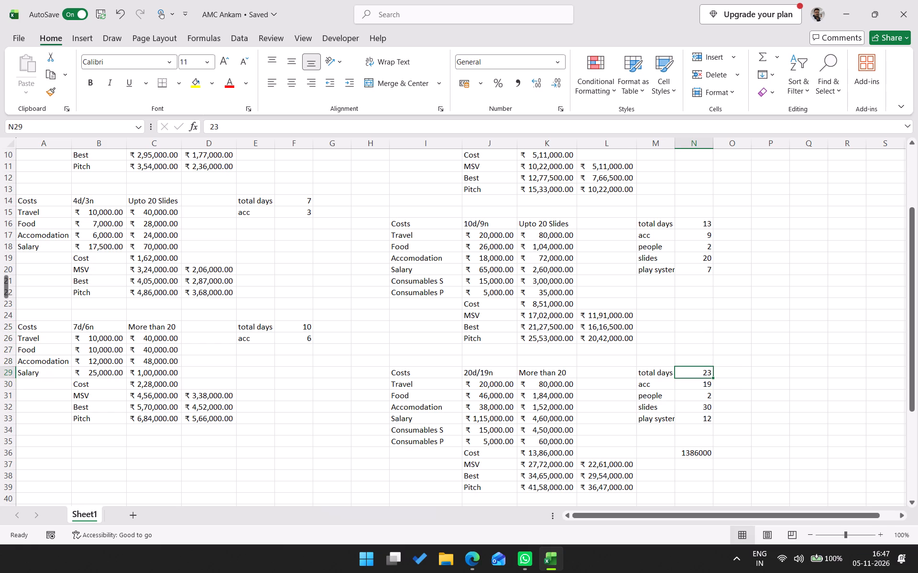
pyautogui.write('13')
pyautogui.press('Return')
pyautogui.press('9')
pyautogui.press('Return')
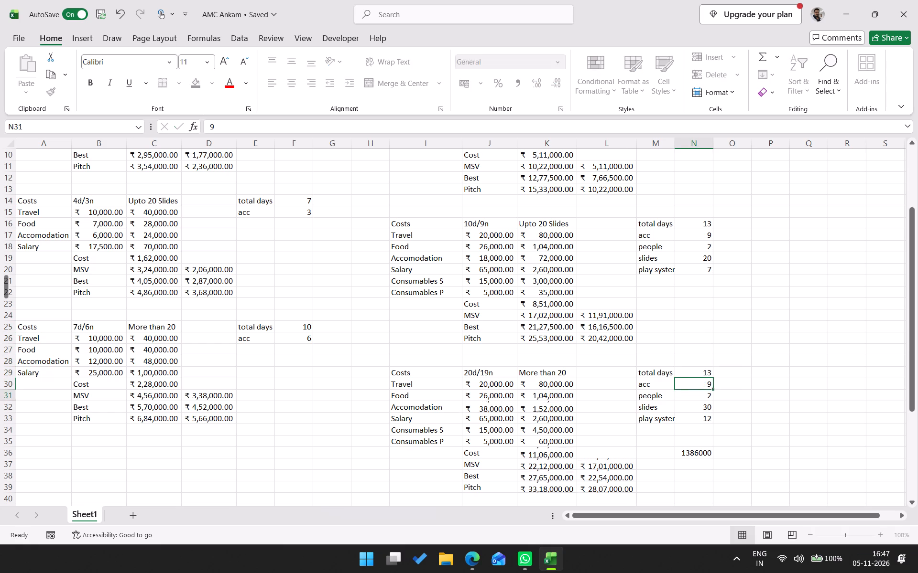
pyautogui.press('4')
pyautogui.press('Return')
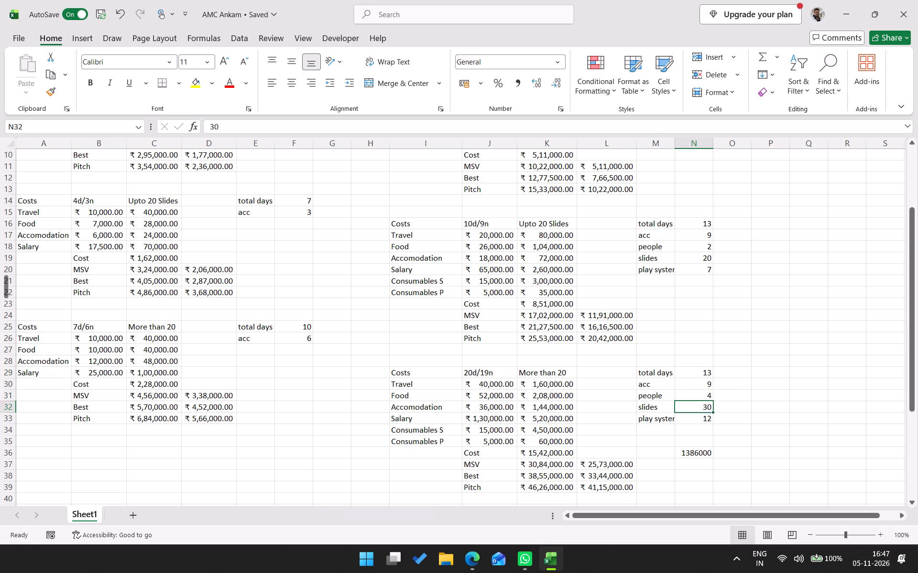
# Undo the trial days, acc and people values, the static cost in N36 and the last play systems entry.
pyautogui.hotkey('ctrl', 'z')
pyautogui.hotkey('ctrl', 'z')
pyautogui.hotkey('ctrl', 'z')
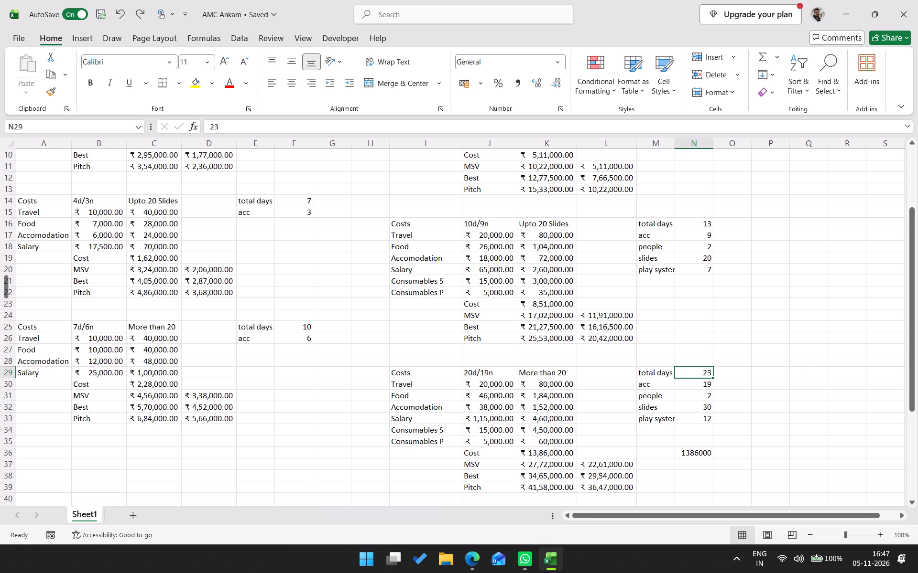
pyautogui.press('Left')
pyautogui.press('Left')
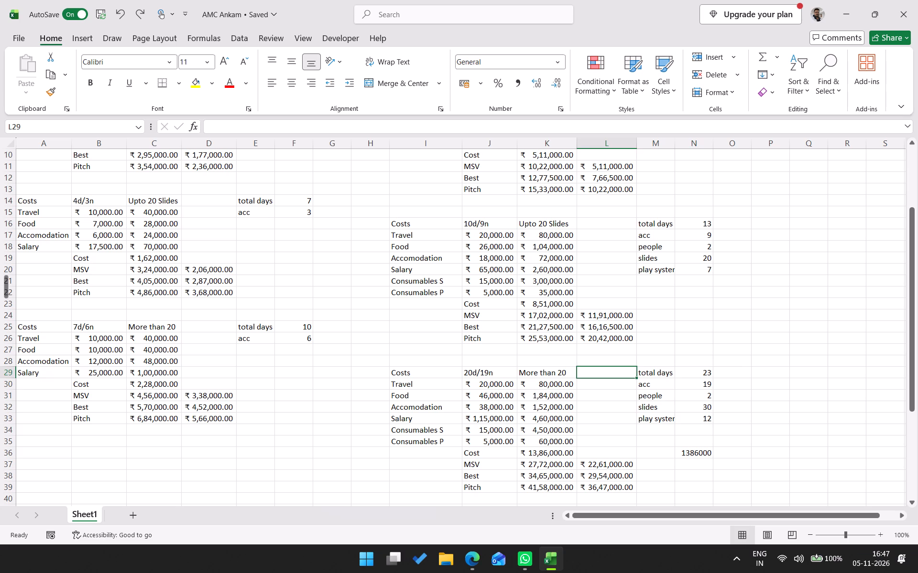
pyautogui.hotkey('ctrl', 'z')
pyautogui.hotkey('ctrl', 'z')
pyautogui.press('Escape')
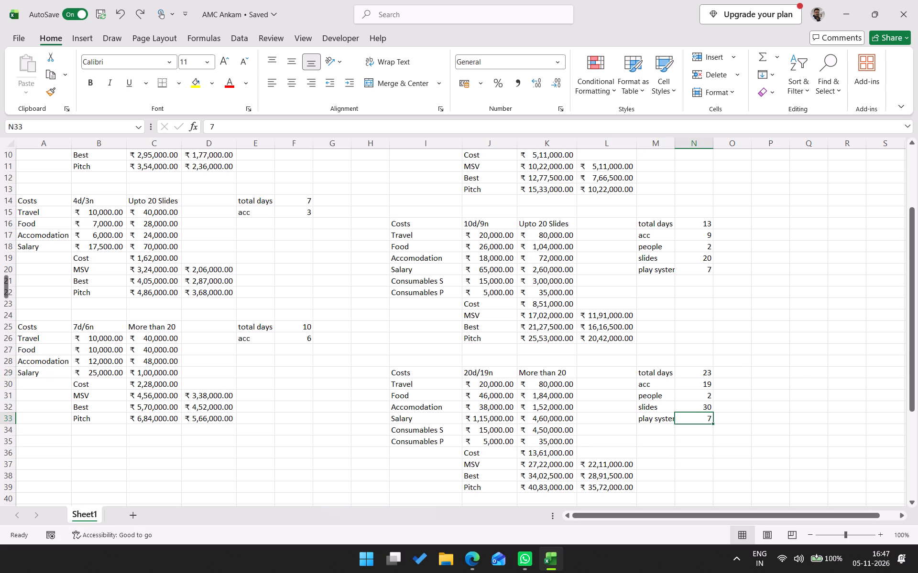
# Set the More than 20 block's play systems to 12 and save the workbook.
pyautogui.write('12')
pyautogui.press('Return')
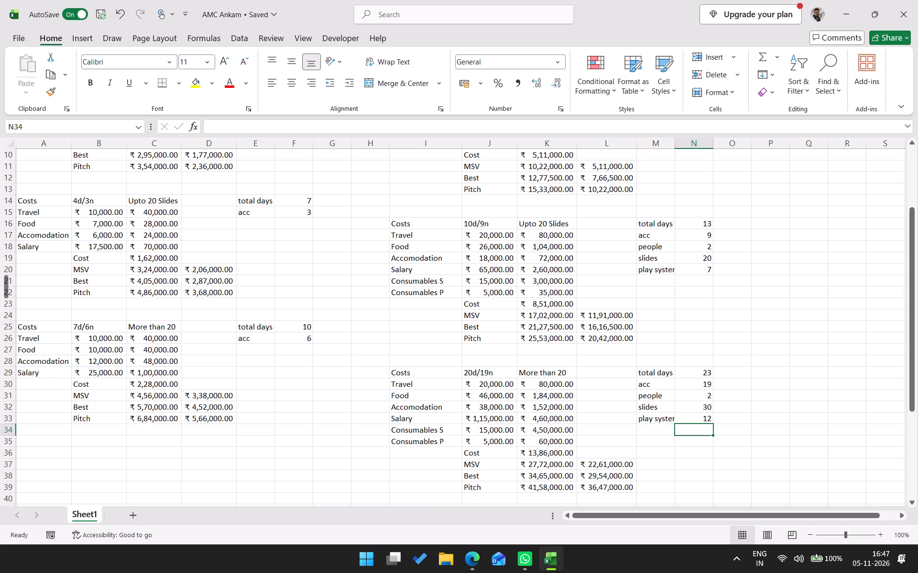
pyautogui.hotkey('ctrl', 's')
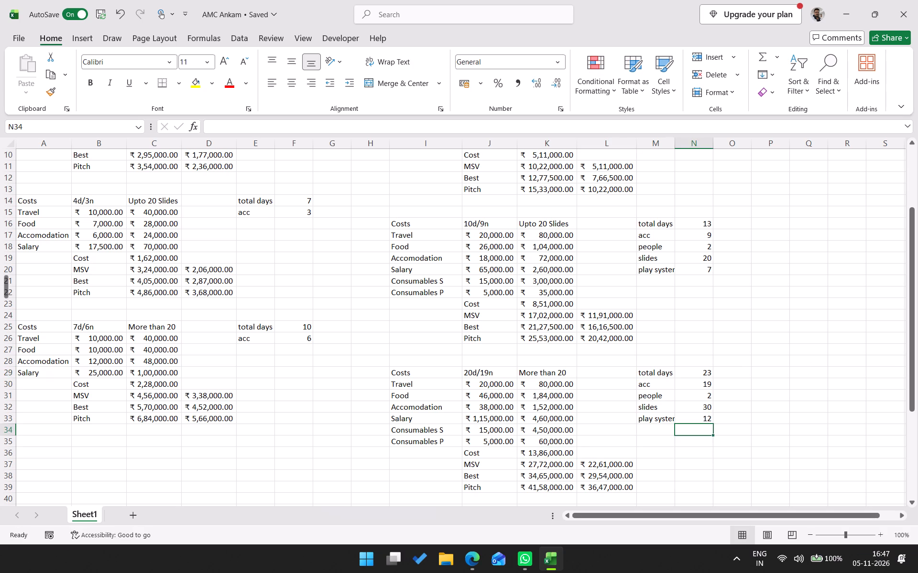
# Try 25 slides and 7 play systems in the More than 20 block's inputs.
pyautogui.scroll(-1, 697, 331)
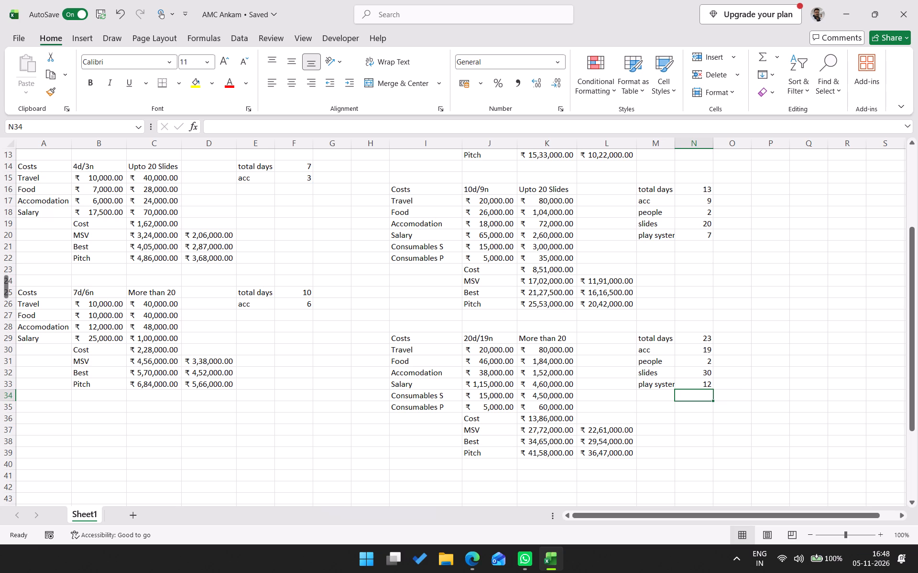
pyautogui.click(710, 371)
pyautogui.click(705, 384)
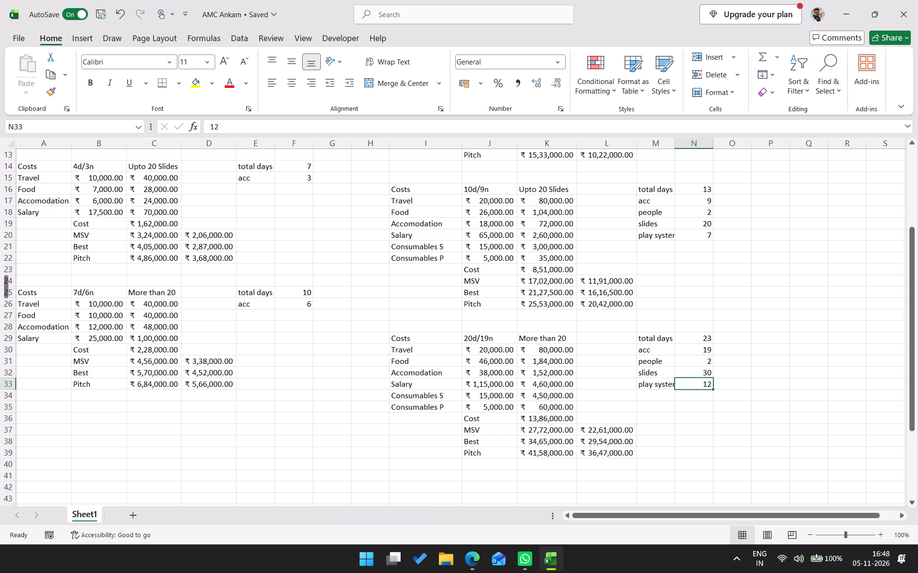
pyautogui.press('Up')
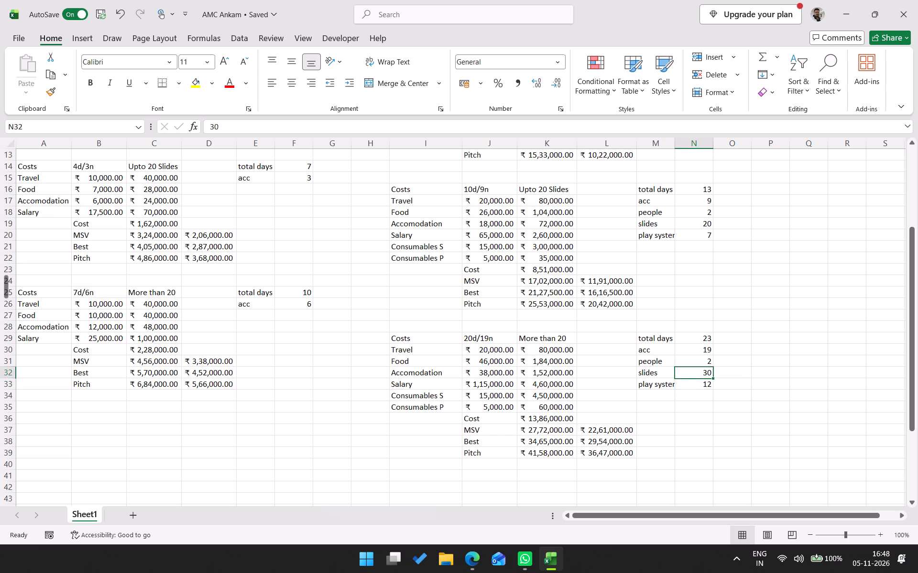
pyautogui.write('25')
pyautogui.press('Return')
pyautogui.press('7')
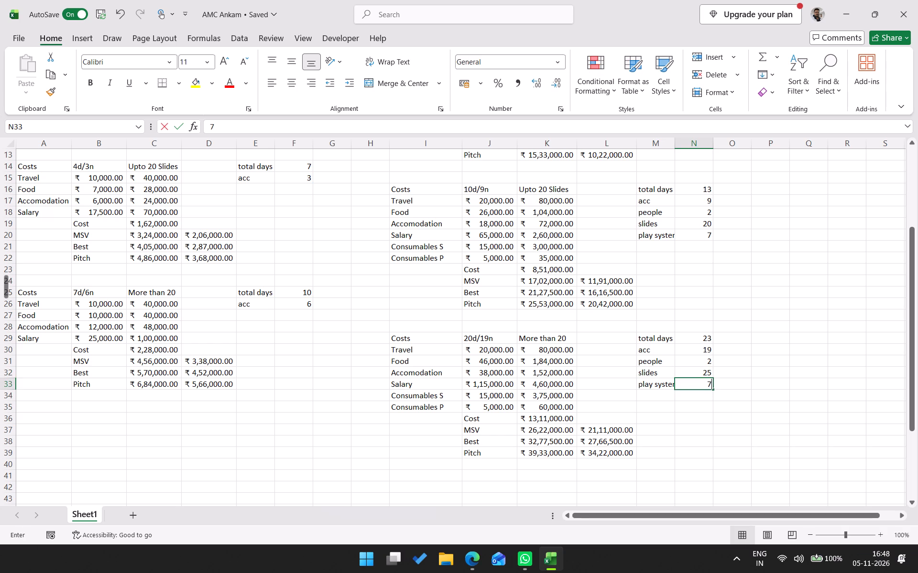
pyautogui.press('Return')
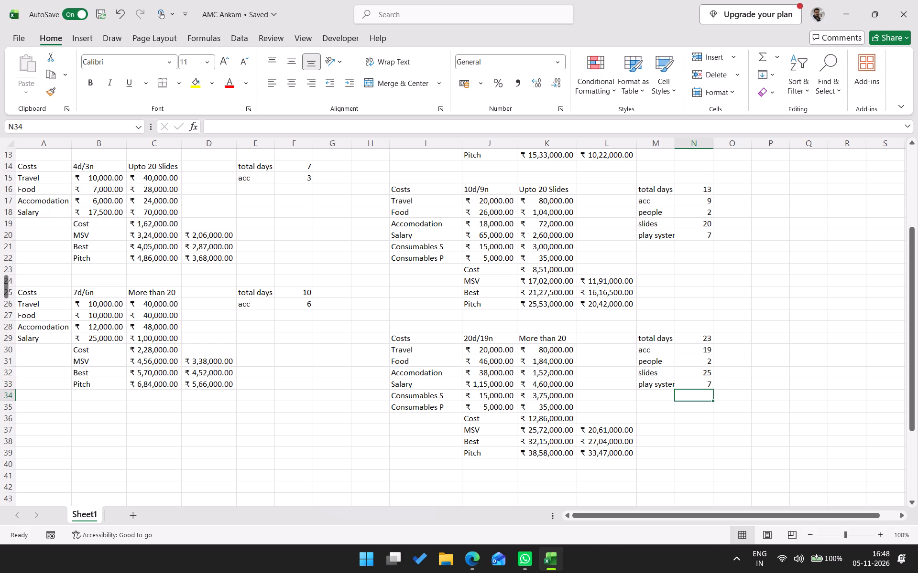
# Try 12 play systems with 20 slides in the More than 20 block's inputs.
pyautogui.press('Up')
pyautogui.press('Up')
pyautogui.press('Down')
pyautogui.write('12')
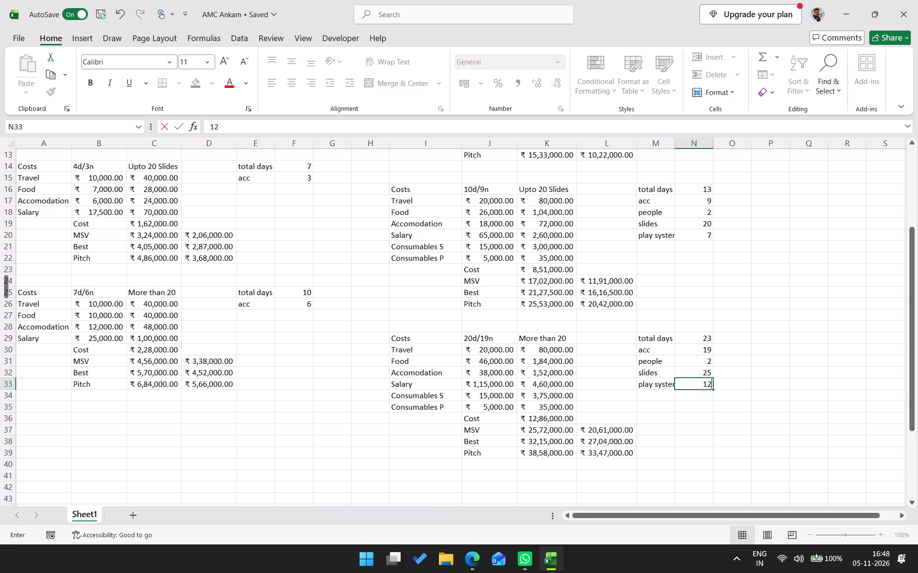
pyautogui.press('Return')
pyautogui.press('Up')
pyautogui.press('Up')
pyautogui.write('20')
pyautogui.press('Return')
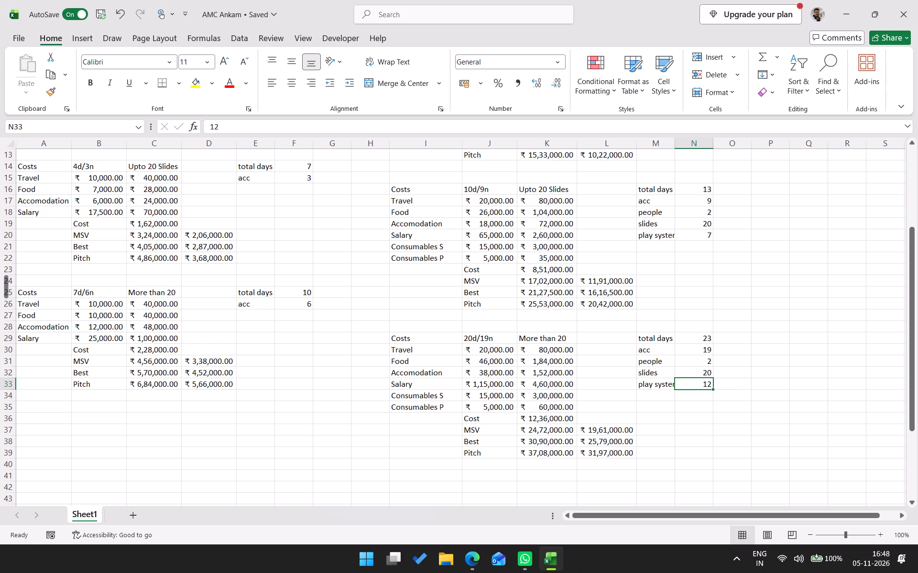
# Set the More than 20 block's slides to 30 and save the workbook.
pyautogui.press('Up')
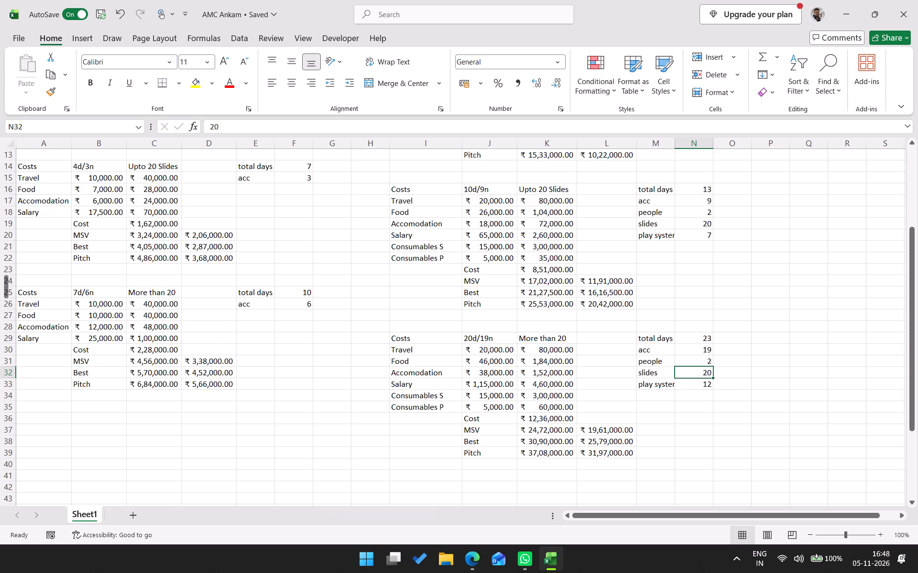
pyautogui.write('30')
pyautogui.press('Return')
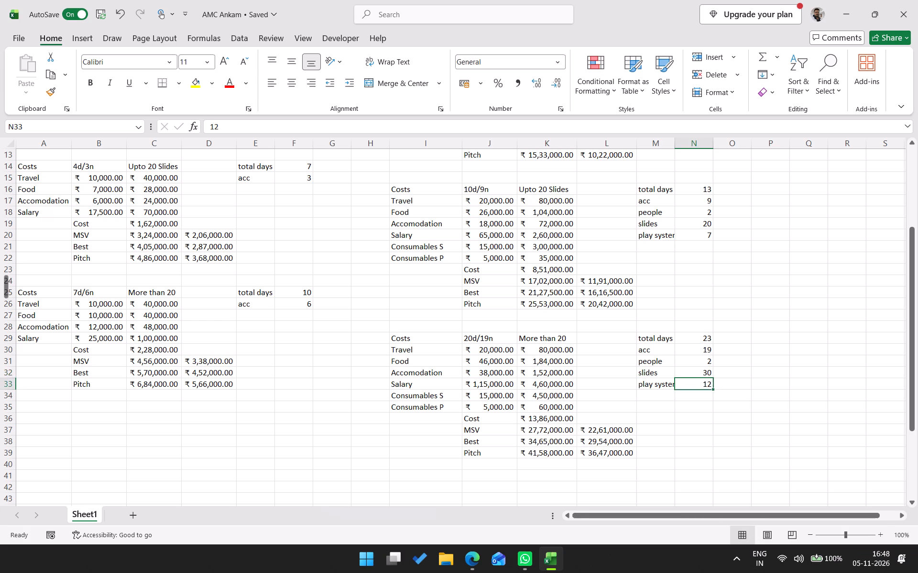
pyautogui.hotkey('ctrl', 's')
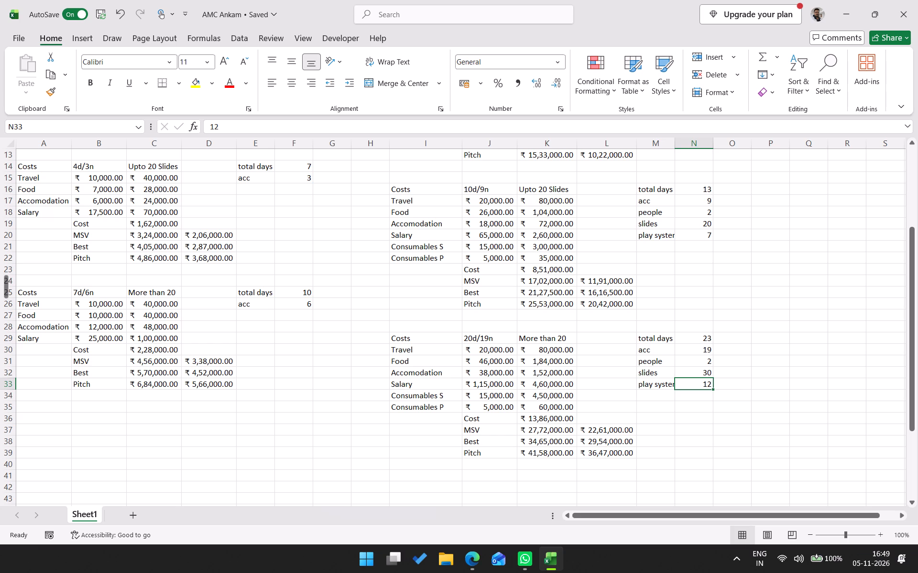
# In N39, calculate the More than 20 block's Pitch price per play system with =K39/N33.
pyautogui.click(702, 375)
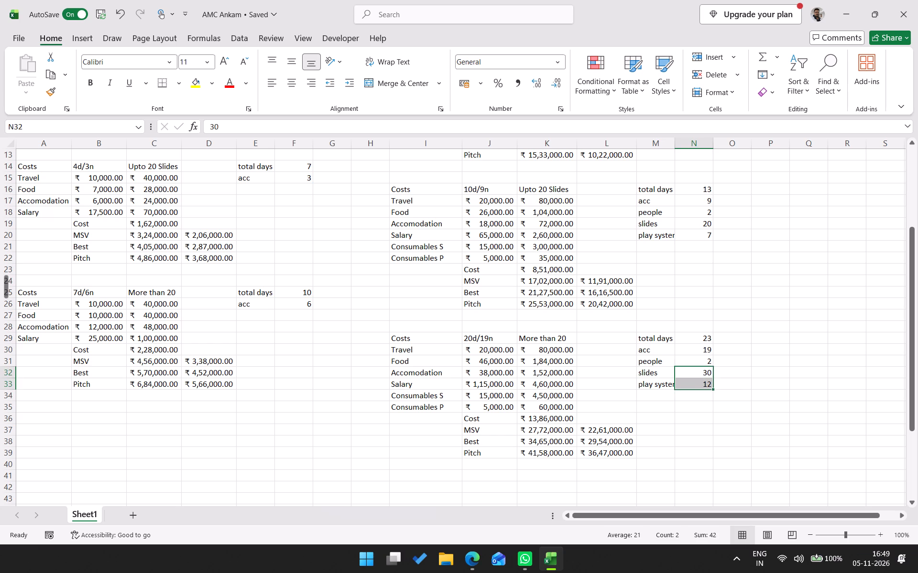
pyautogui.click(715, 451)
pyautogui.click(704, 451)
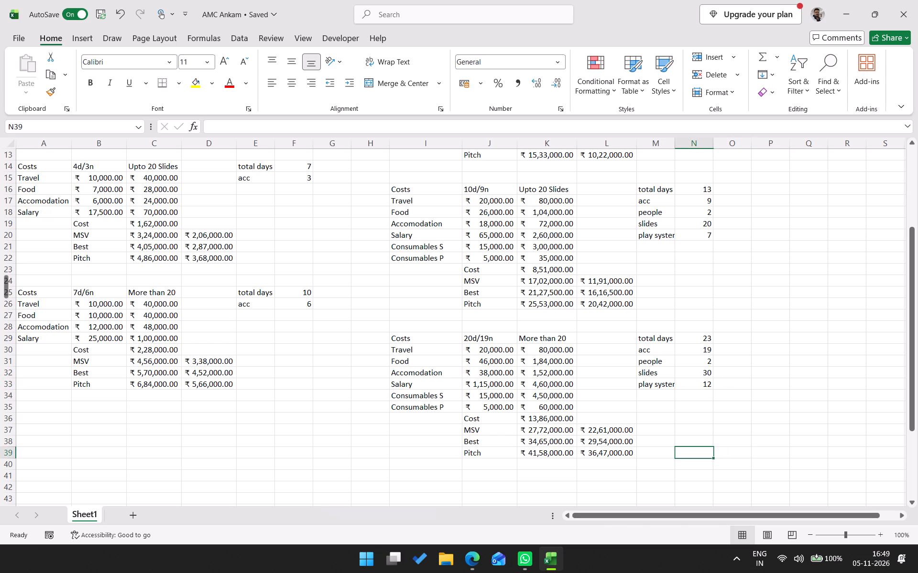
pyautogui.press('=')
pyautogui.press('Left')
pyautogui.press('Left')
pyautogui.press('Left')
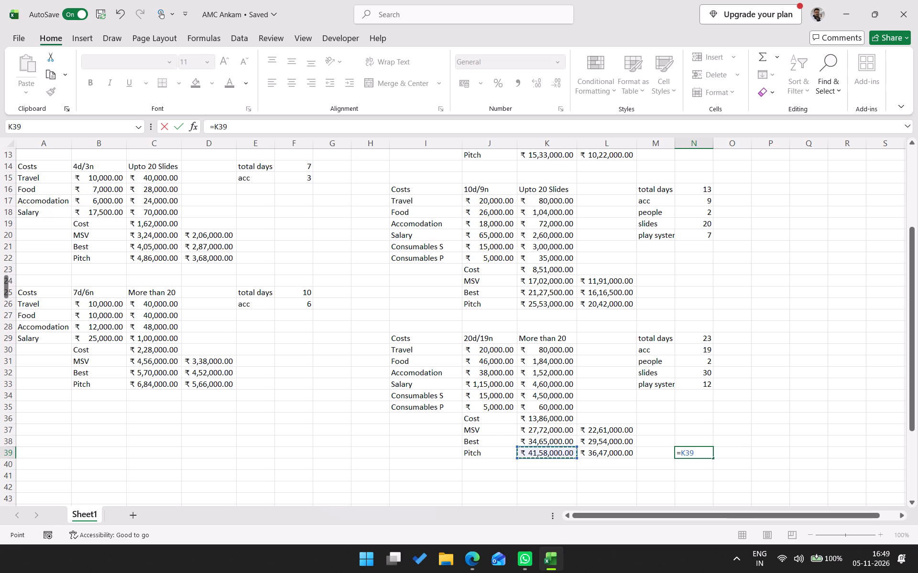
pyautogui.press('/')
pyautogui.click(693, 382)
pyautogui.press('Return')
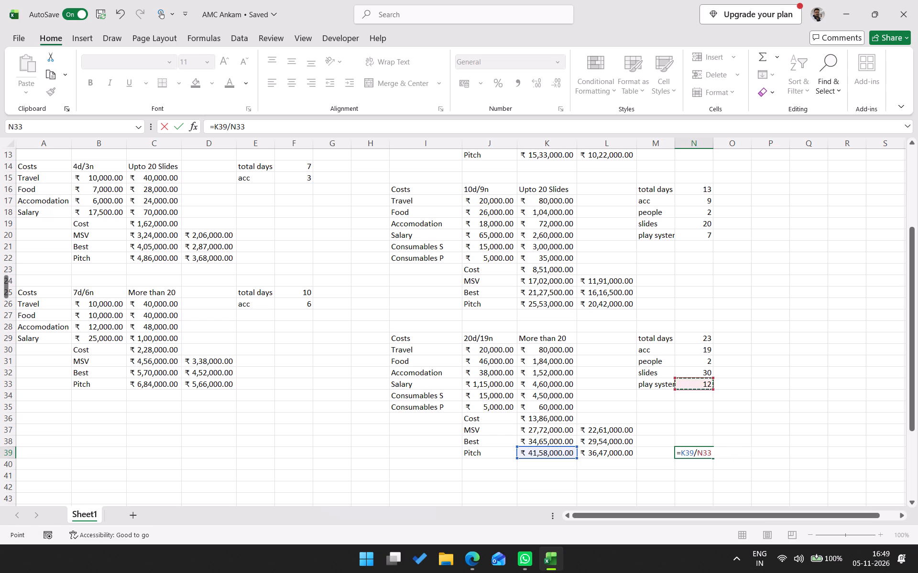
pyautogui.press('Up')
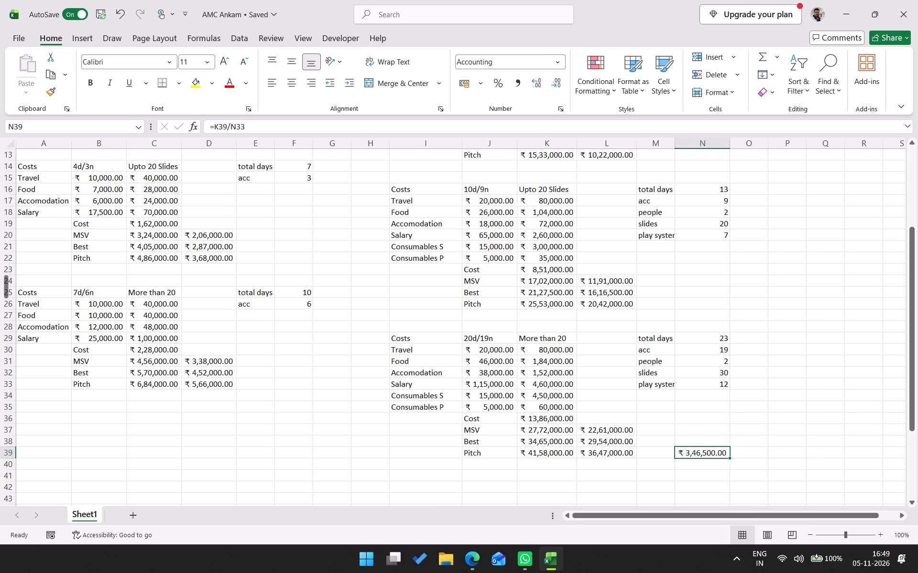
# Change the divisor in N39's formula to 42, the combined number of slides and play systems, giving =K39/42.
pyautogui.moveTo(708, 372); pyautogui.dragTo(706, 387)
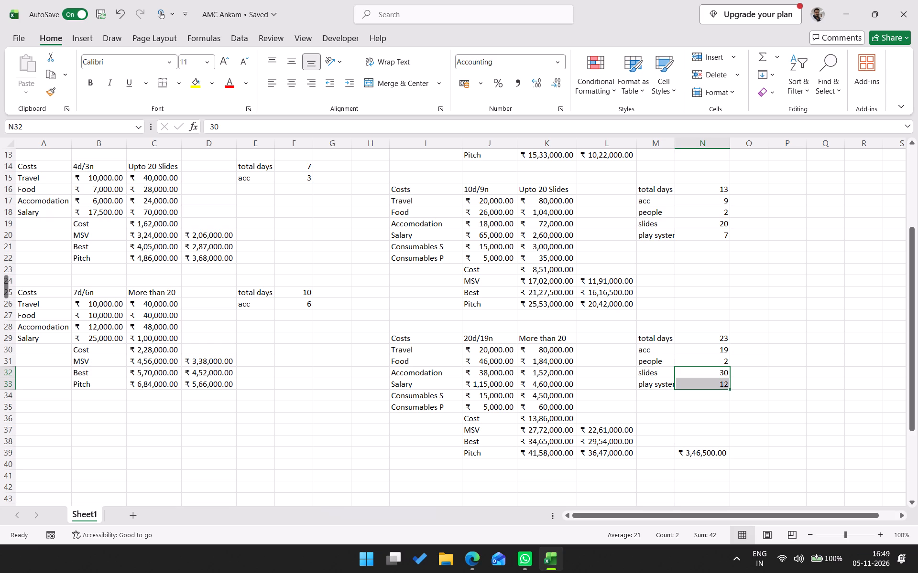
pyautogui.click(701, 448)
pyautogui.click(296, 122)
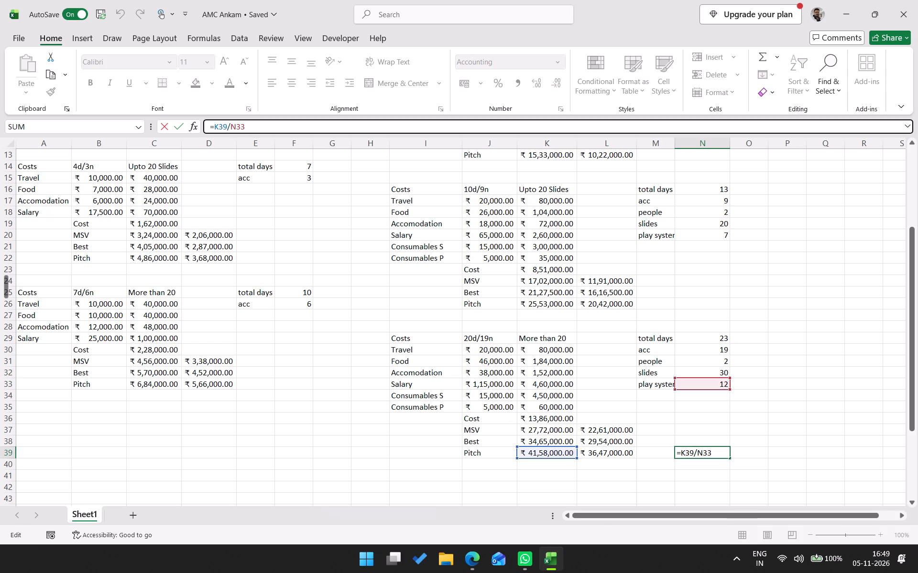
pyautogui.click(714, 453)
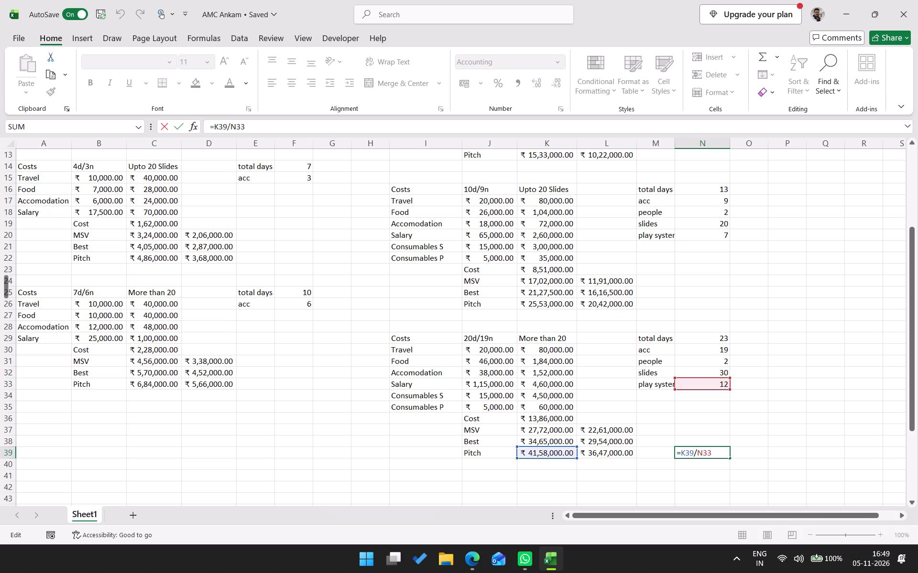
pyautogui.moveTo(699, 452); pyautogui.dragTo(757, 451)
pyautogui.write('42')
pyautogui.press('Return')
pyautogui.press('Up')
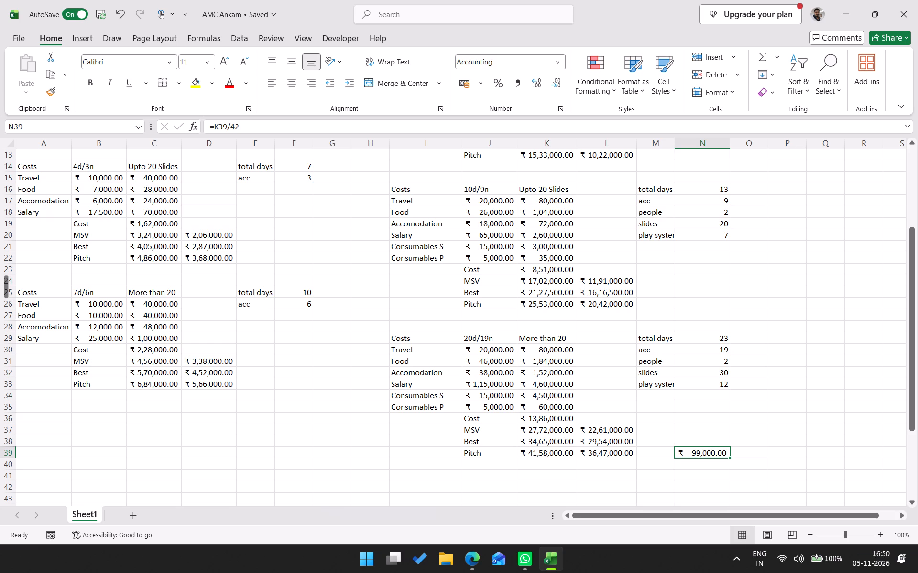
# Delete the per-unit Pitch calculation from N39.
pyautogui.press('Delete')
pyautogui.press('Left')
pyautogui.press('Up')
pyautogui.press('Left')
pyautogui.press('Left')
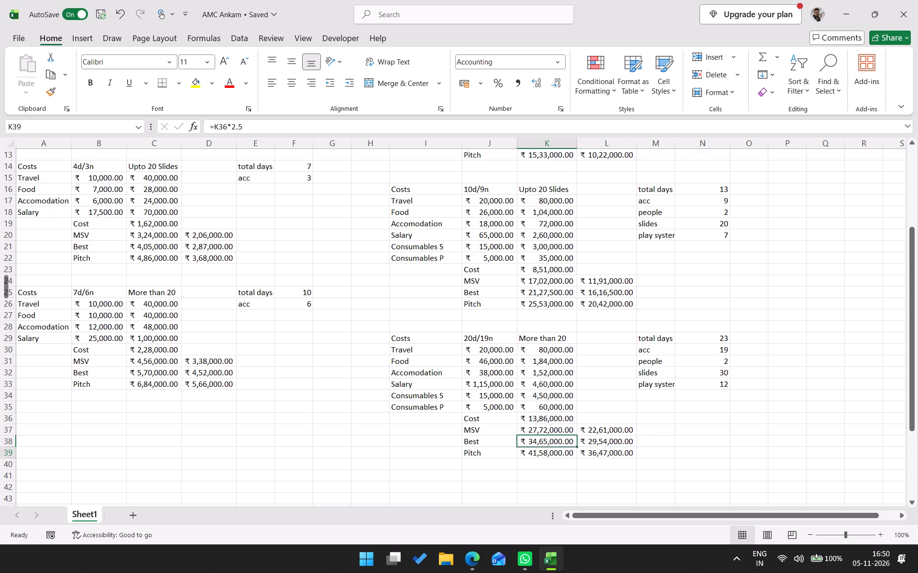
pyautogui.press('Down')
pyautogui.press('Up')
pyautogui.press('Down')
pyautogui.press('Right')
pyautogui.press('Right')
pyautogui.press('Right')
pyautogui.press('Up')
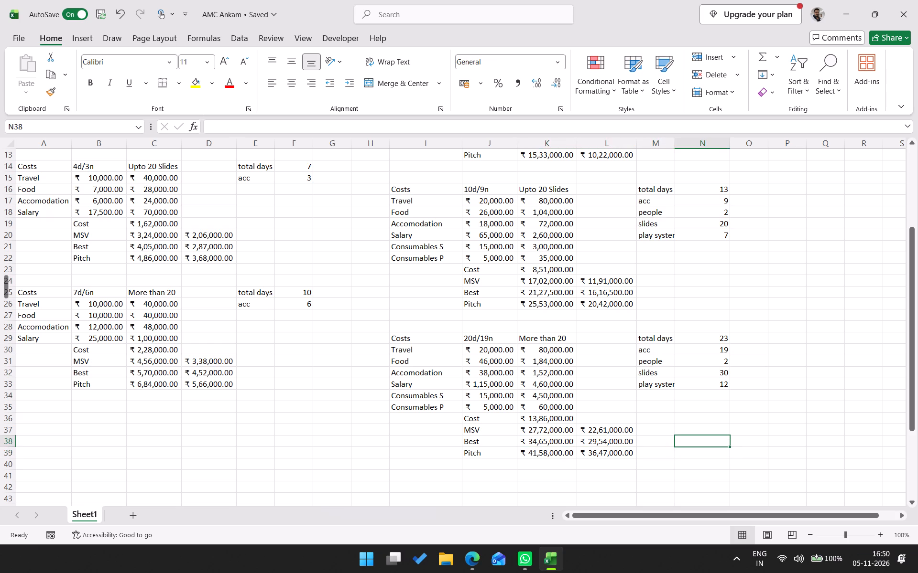
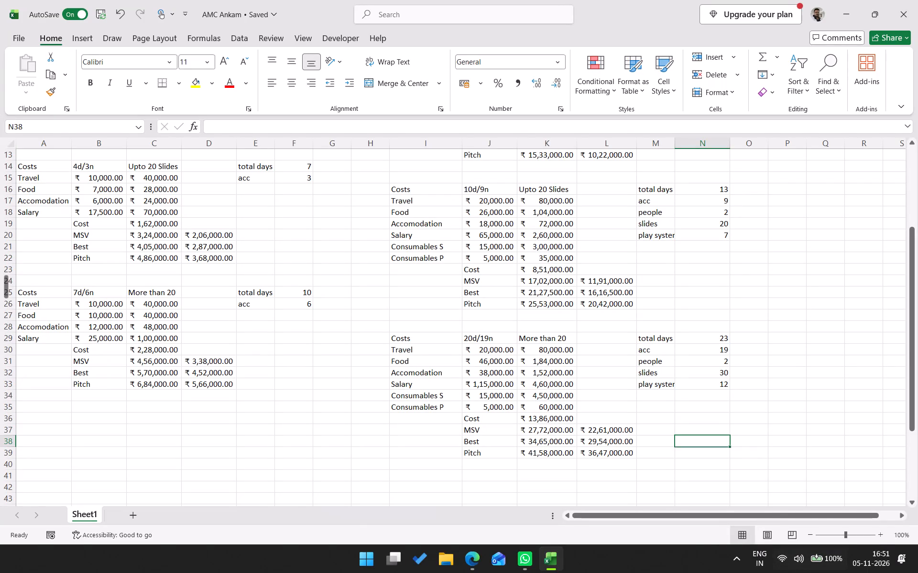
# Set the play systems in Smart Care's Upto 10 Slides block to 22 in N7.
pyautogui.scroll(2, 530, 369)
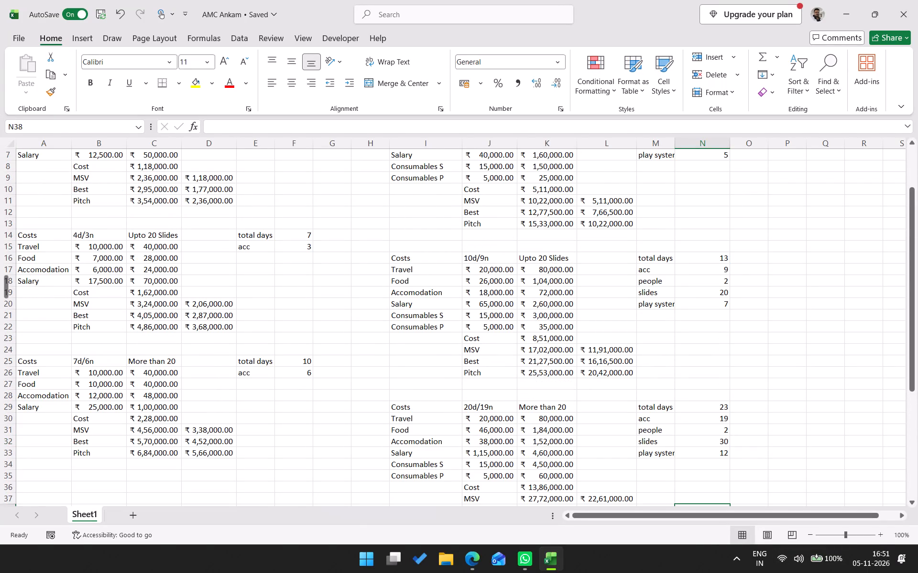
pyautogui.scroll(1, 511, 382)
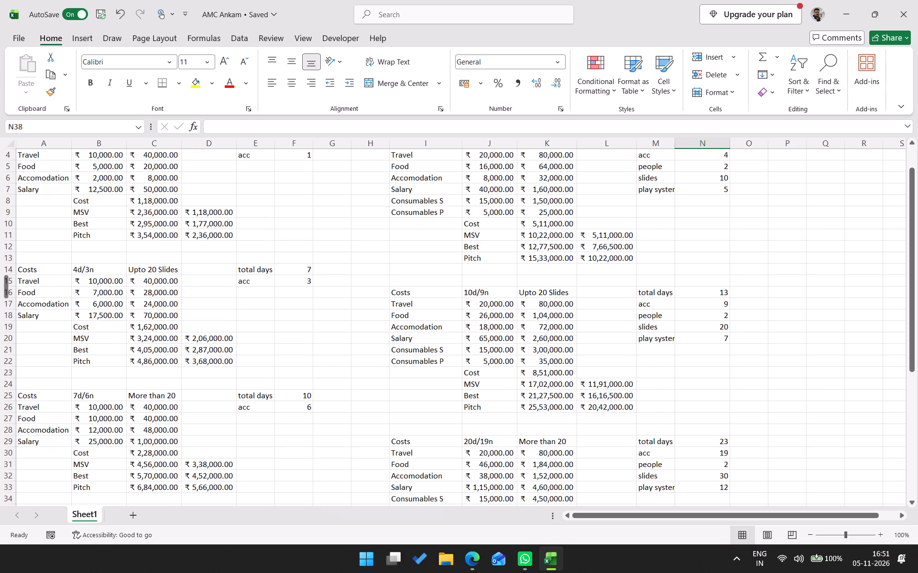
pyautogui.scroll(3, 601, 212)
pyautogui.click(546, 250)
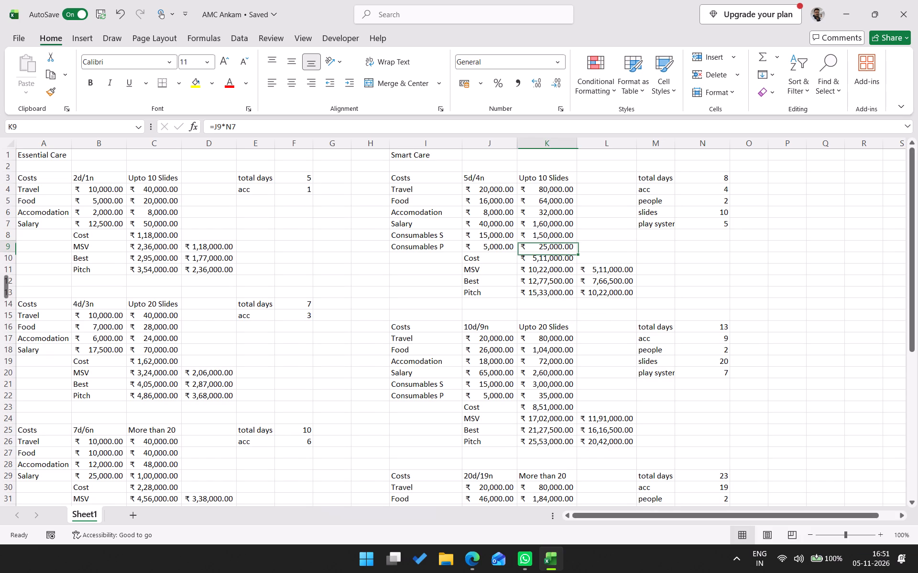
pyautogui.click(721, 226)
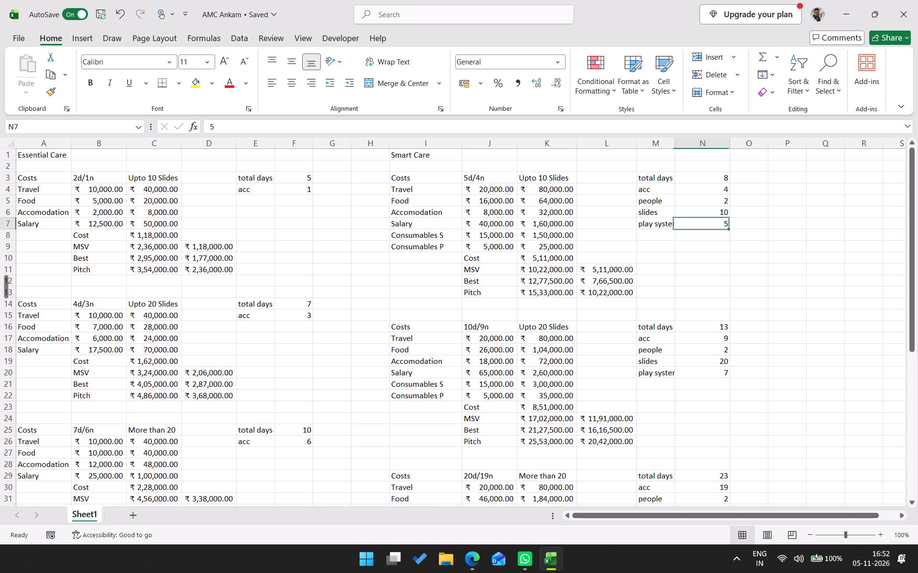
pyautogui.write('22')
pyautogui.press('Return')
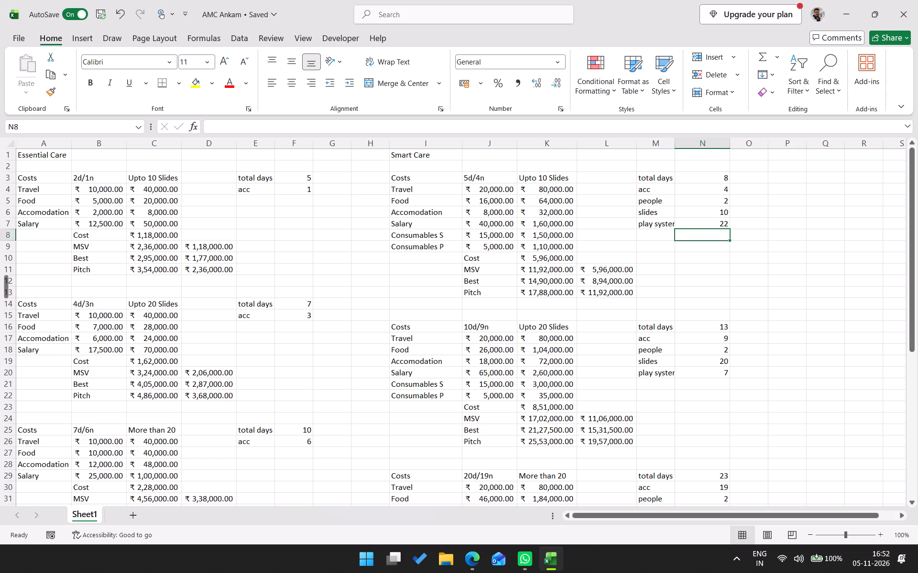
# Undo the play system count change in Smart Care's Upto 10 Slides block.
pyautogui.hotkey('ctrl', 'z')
# Save the workbook.
pyautogui.hotkey('ctrl', 's')
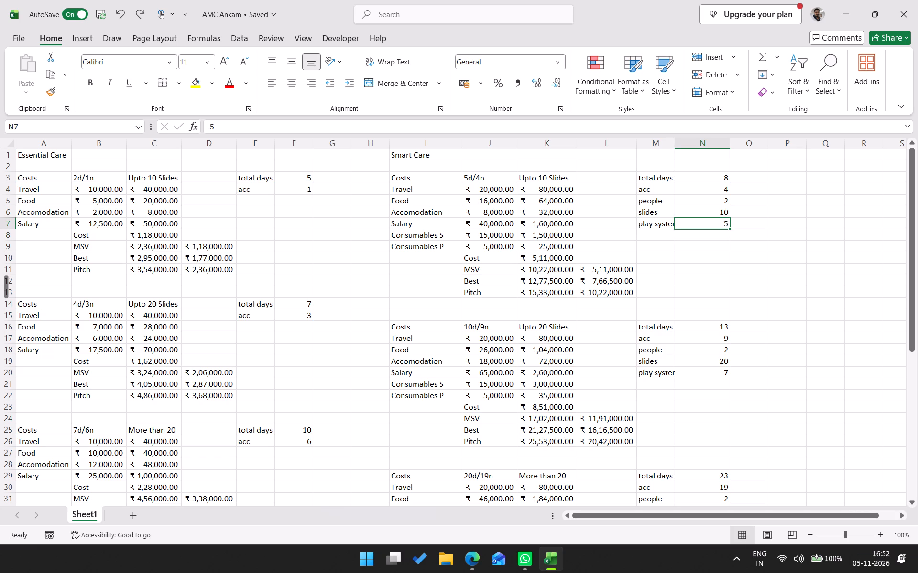